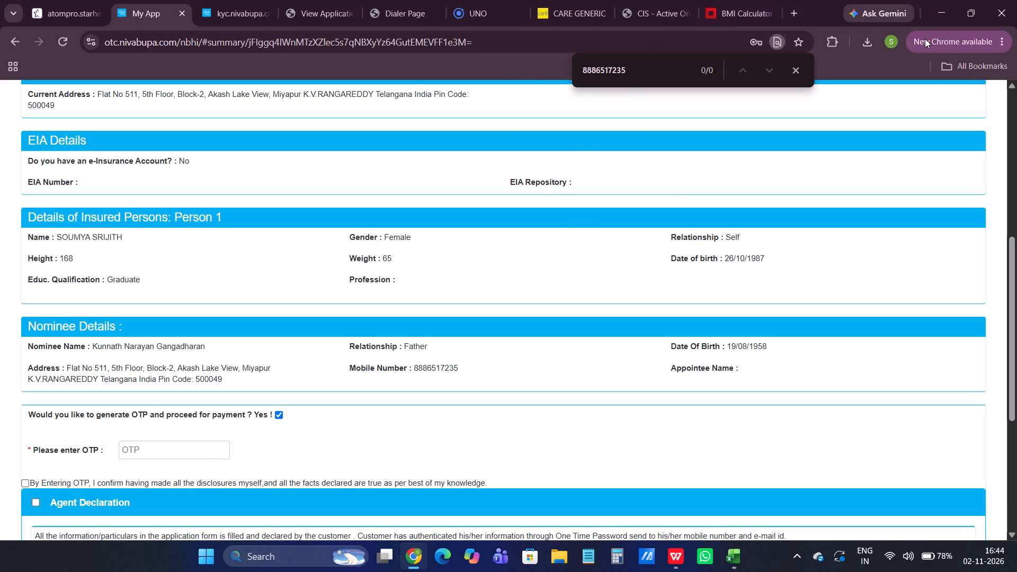
Check the recent downloads, close that list, and open the full download history.
click(871, 45)
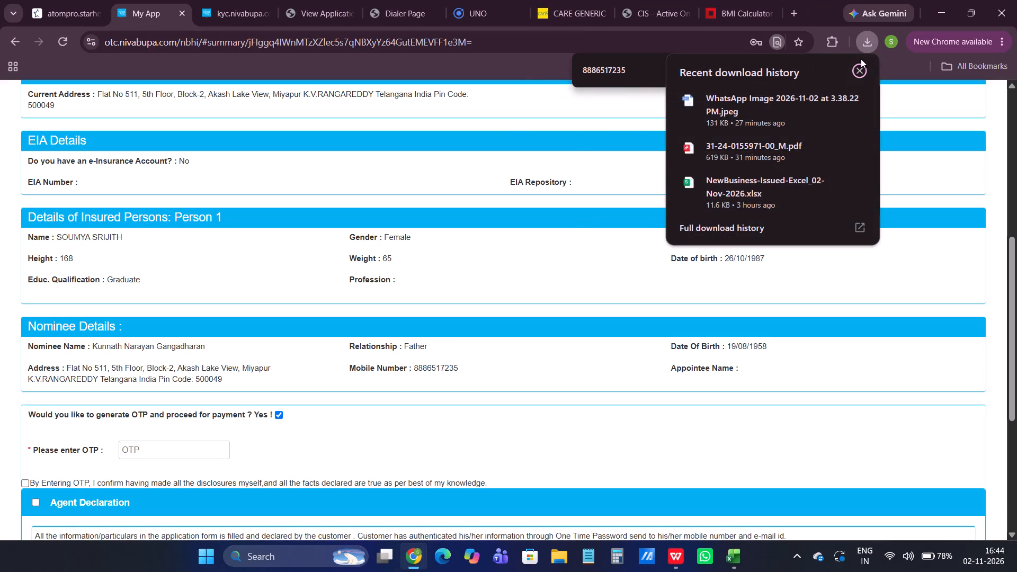
click(618, 128)
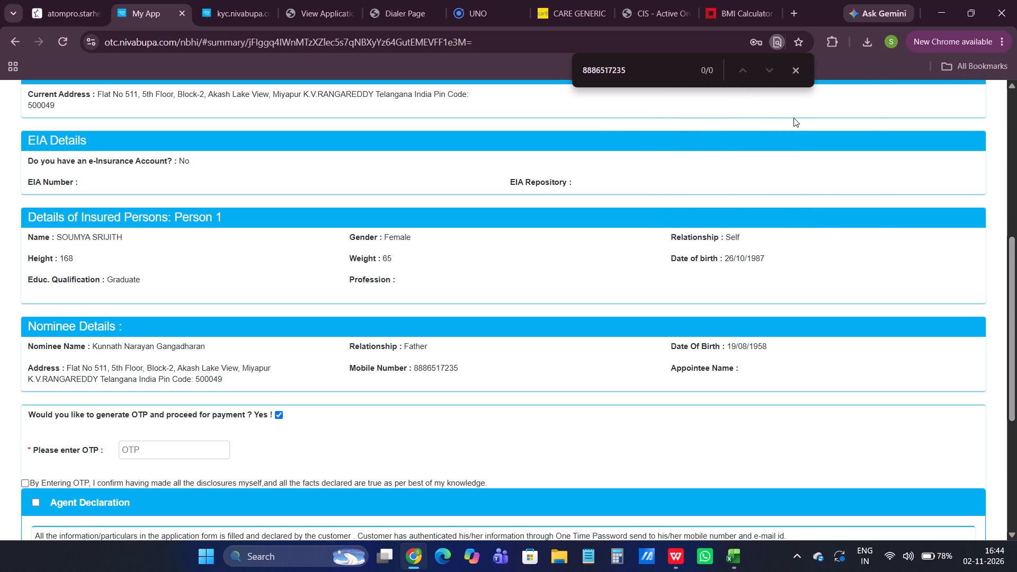
key(ctrl+j)
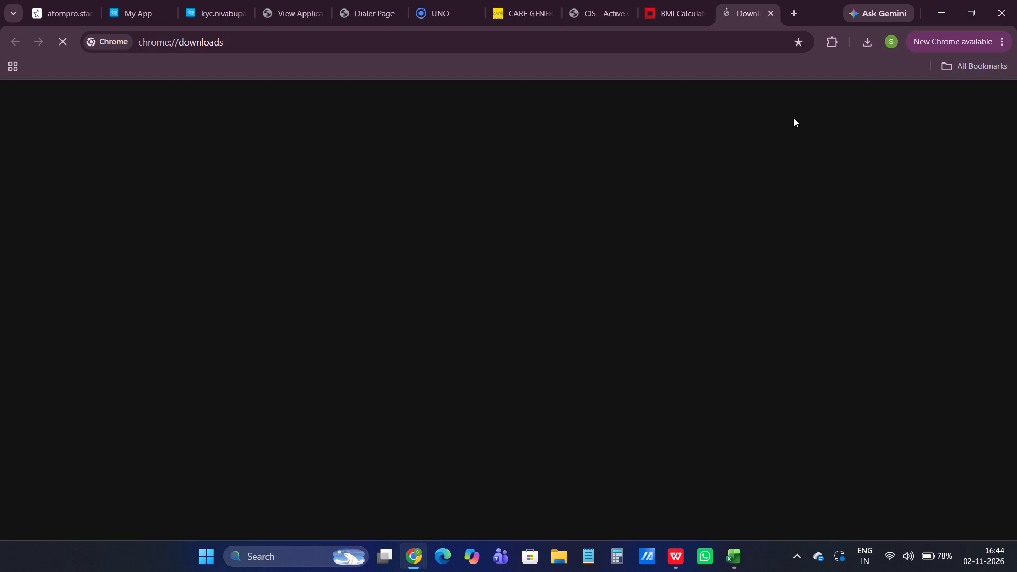
Look through the download history for the needed file, from the newest entries back to those of 20 September 2026.
scroll(565, 253, down, 2)
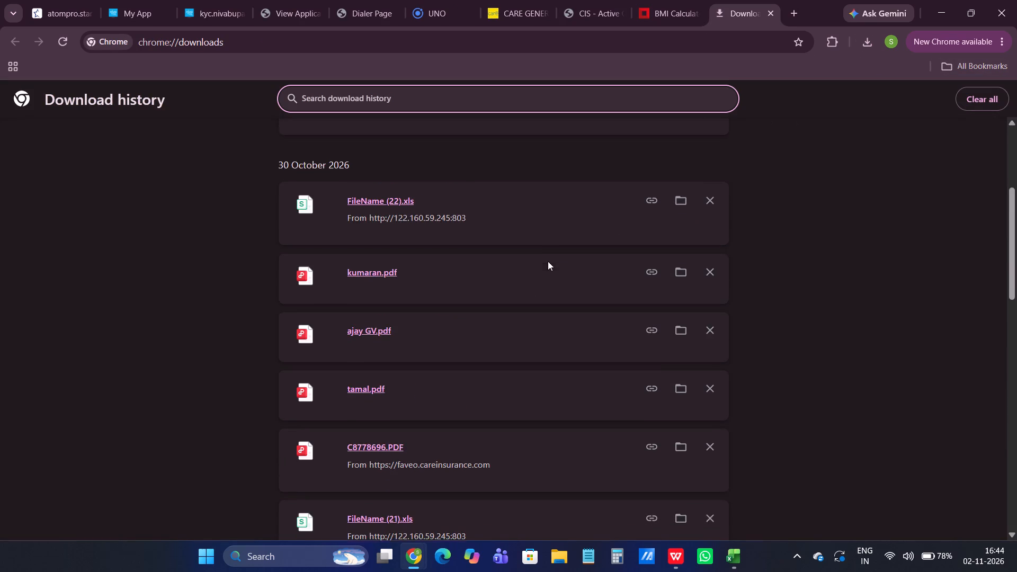
scroll(452, 267, down, 3)
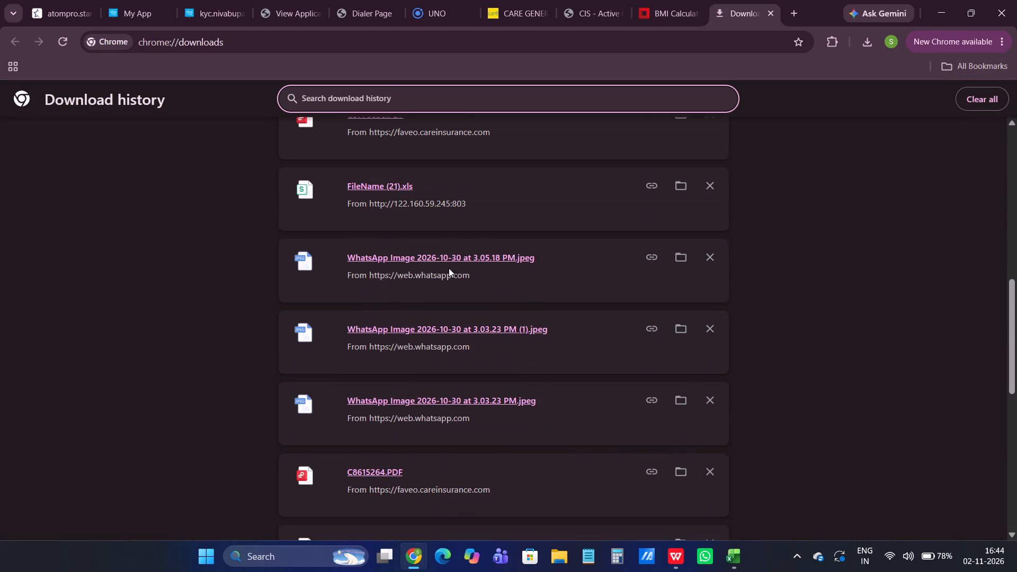
scroll(449, 268, down, 3)
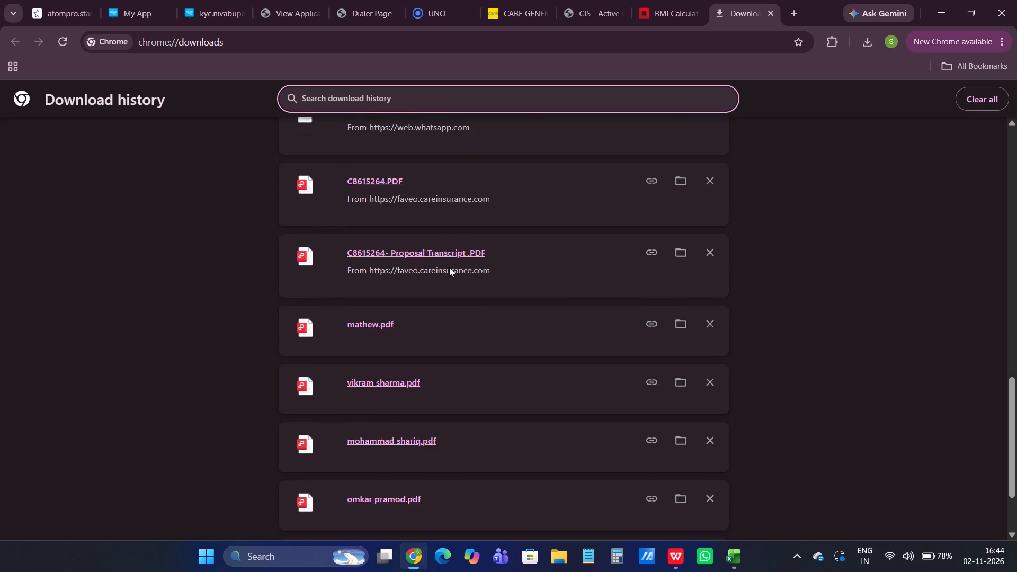
scroll(449, 267, down, 4)
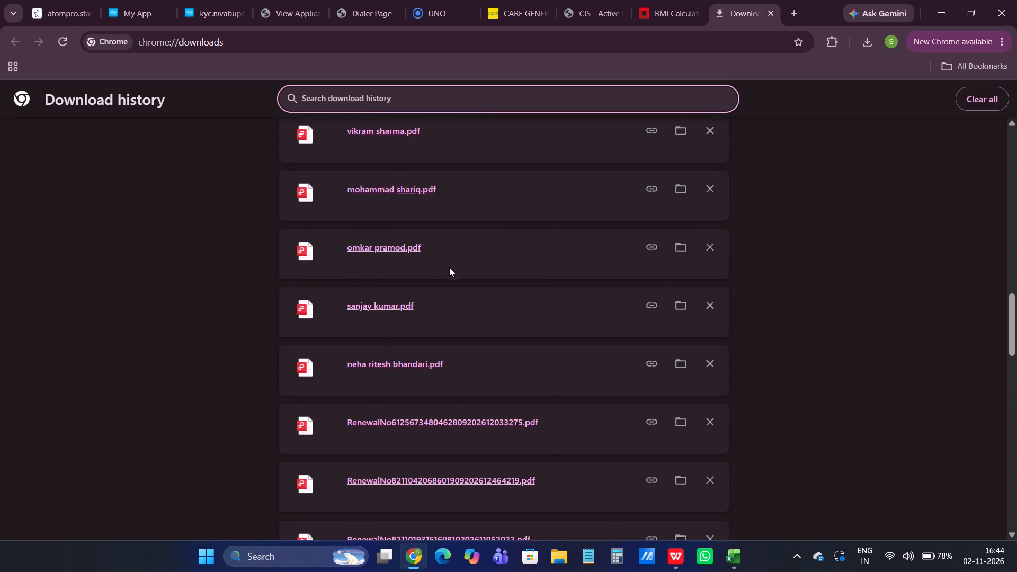
scroll(449, 267, down, 8)
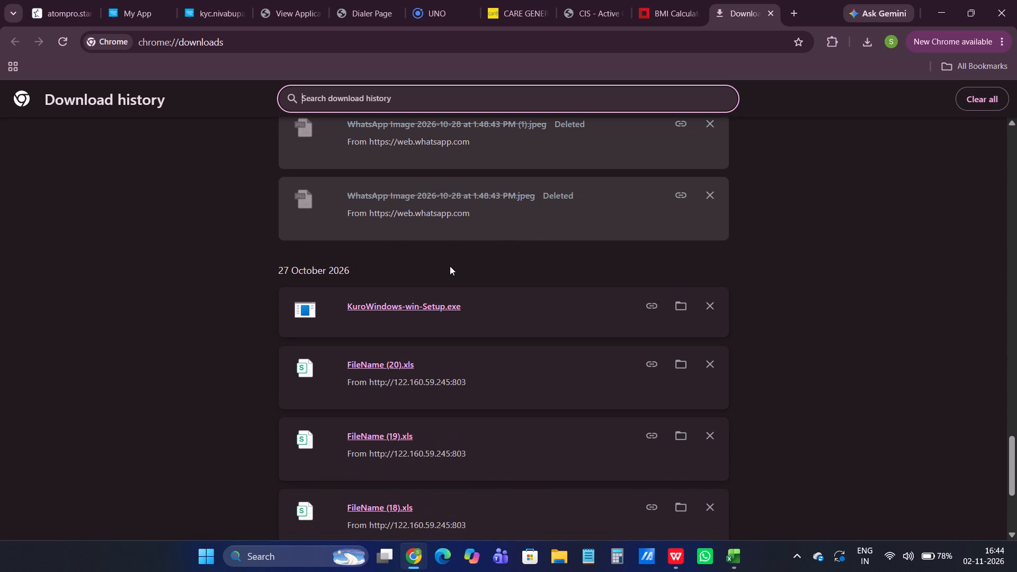
scroll(454, 266, down, 4)
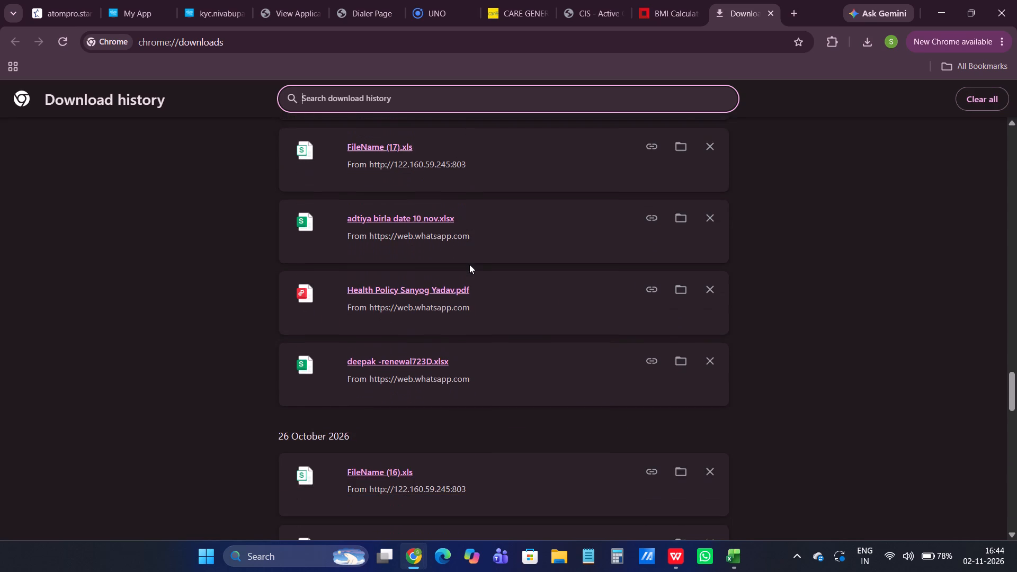
scroll(469, 264, down, 1)
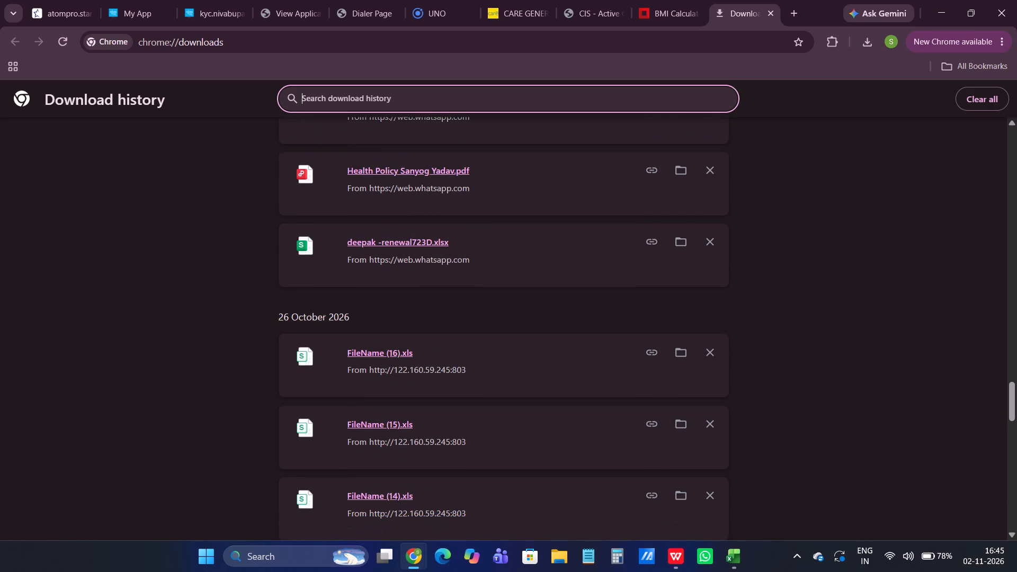
scroll(469, 264, down, 6)
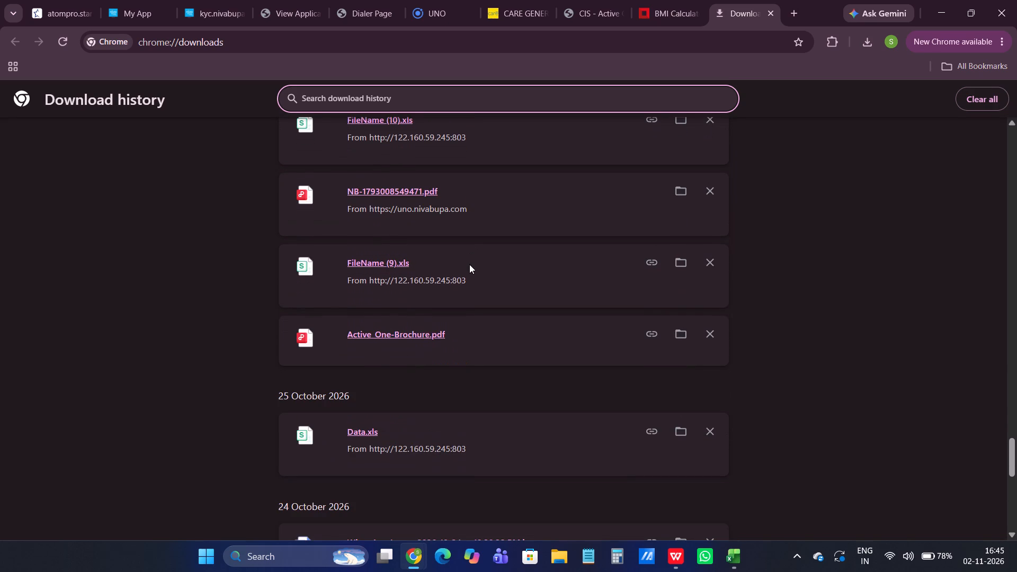
scroll(469, 264, down, 4)
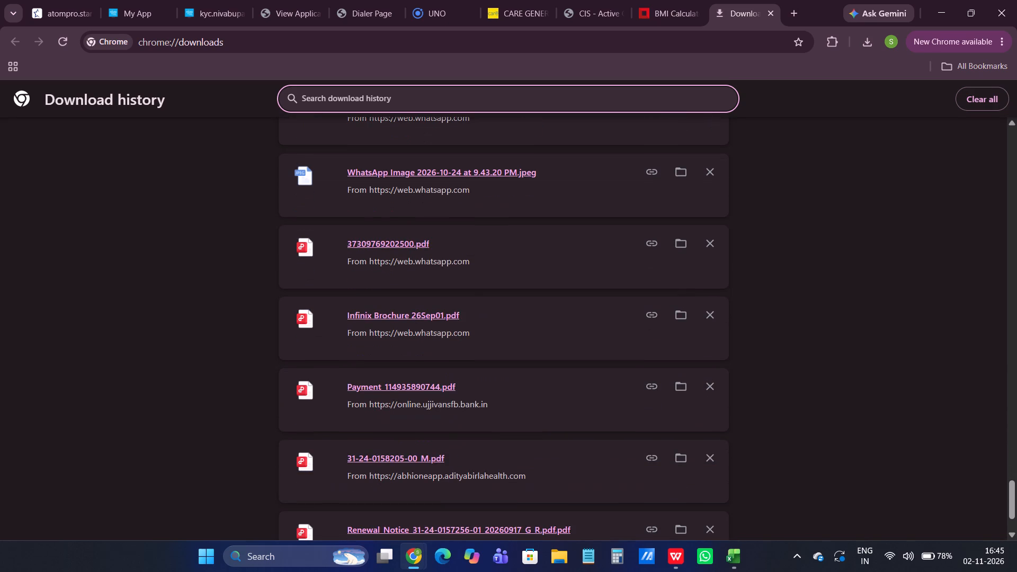
scroll(469, 264, down, 7)
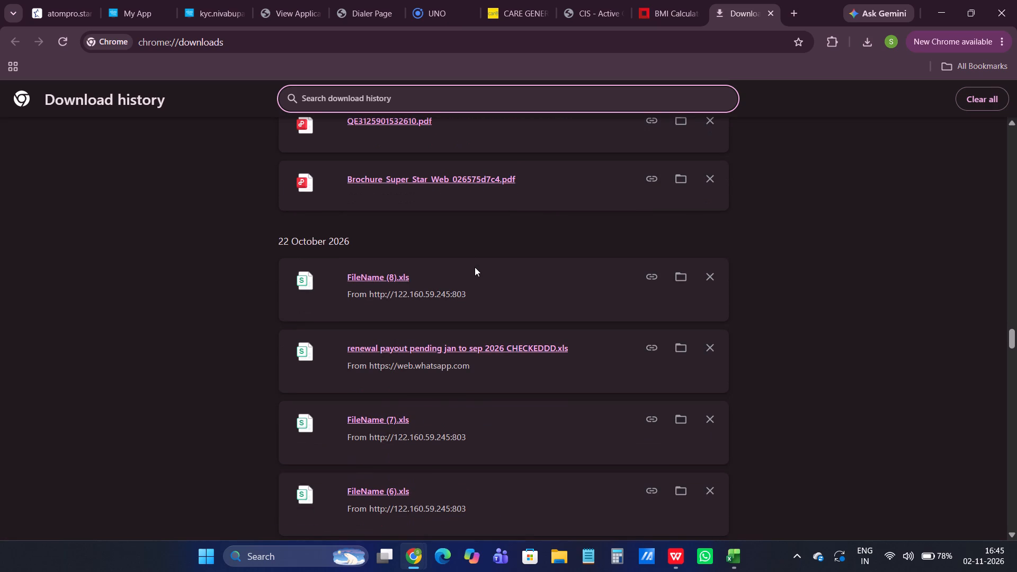
scroll(475, 267, down, 3)
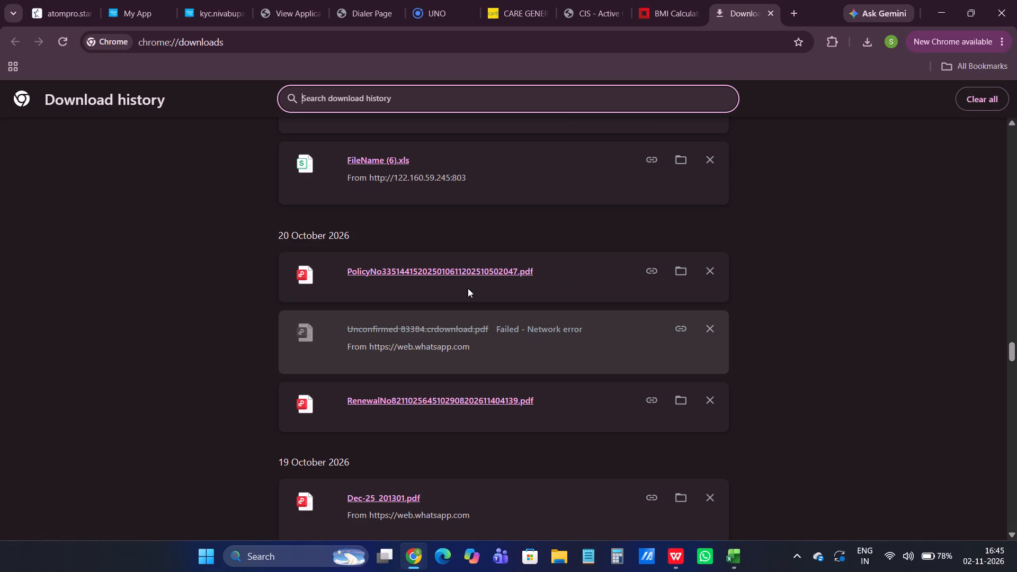
scroll(468, 288, down, 5)
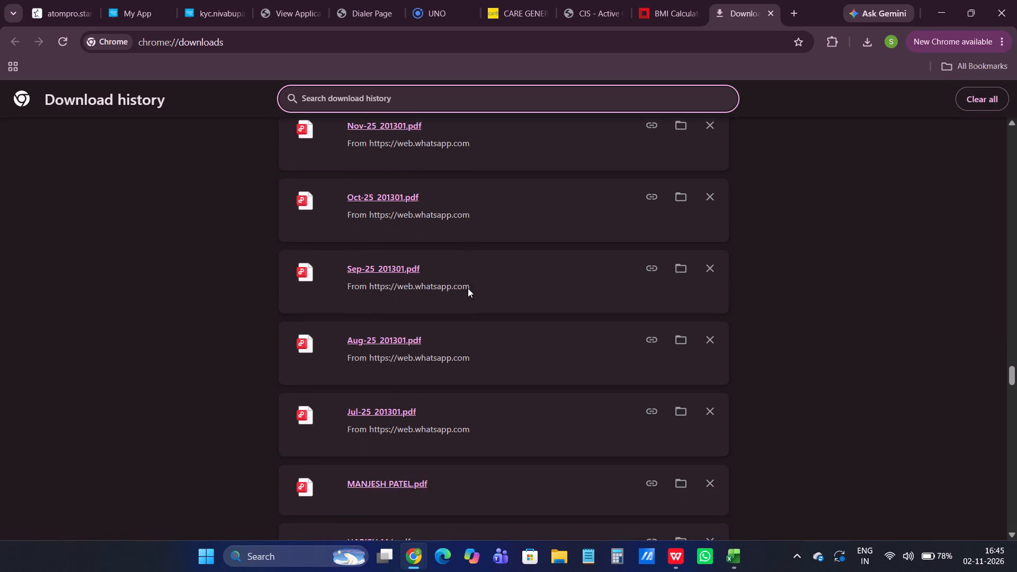
scroll(468, 288, down, 5)
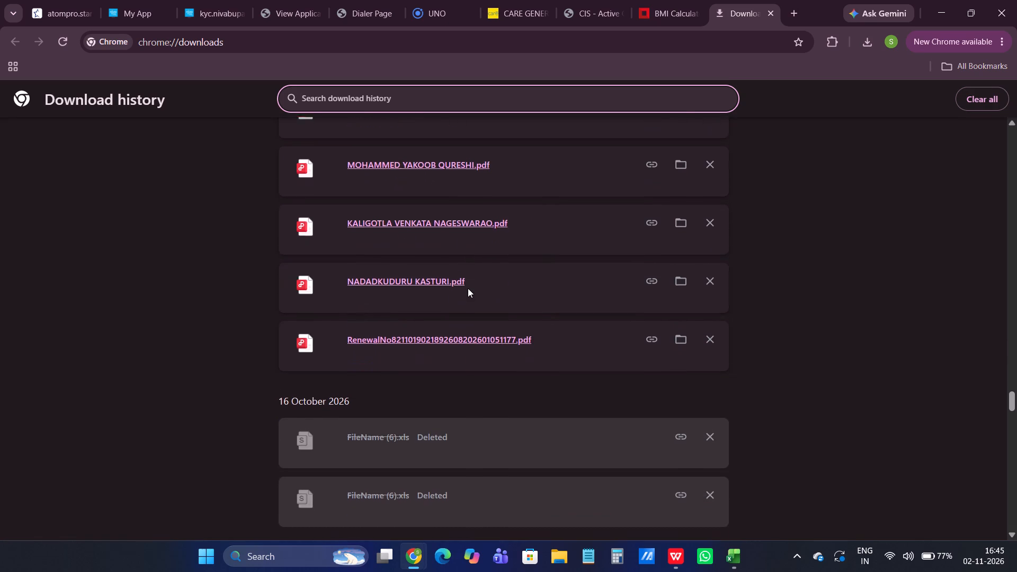
scroll(468, 288, down, 3)
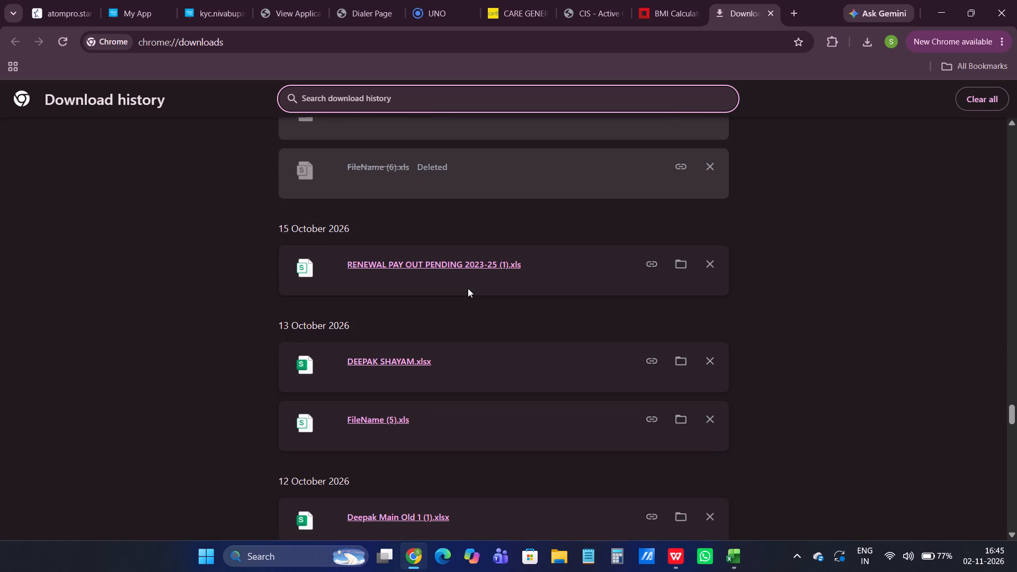
scroll(468, 288, down, 4)
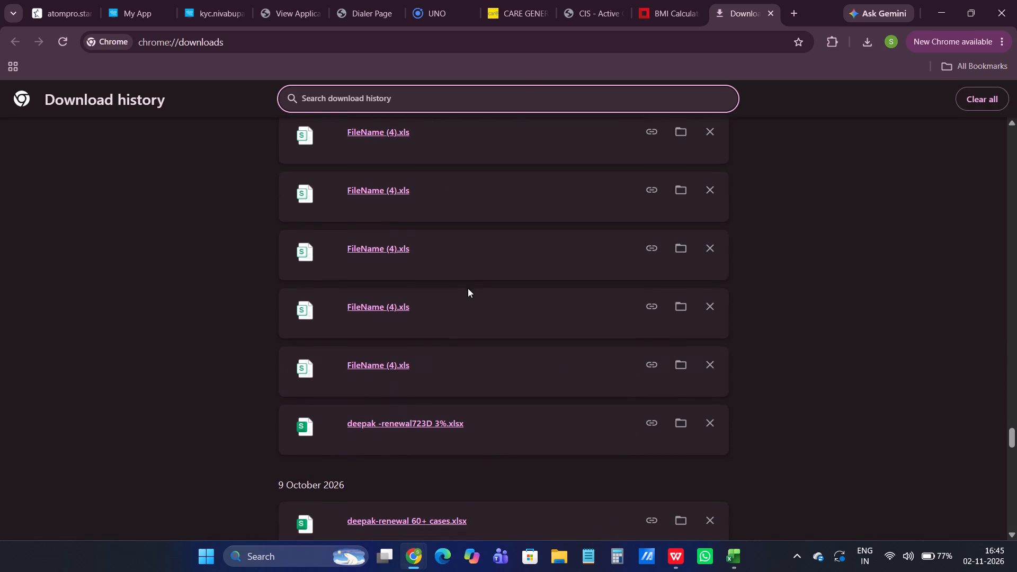
scroll(468, 288, down, 2)
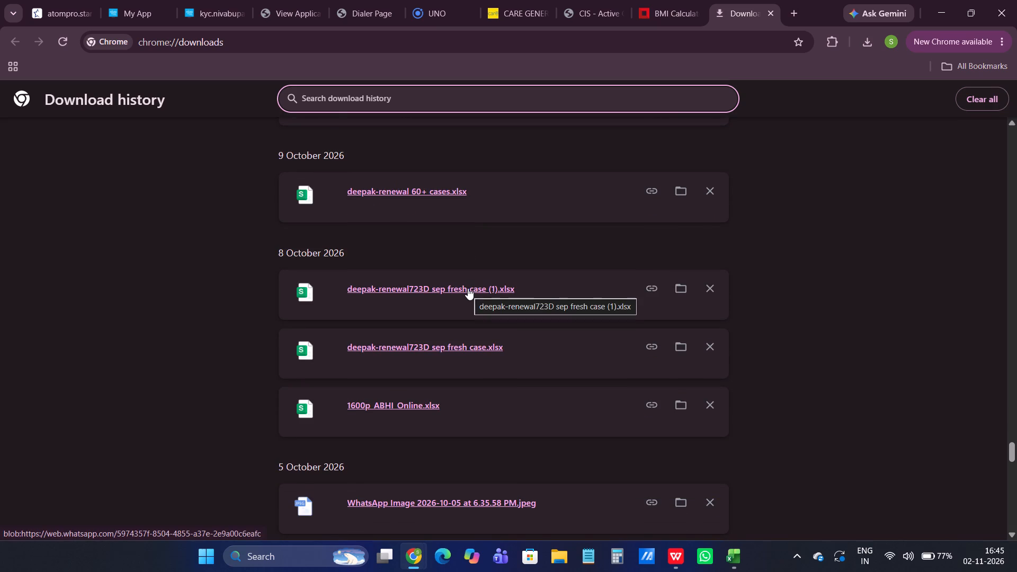
scroll(468, 288, down, 2)
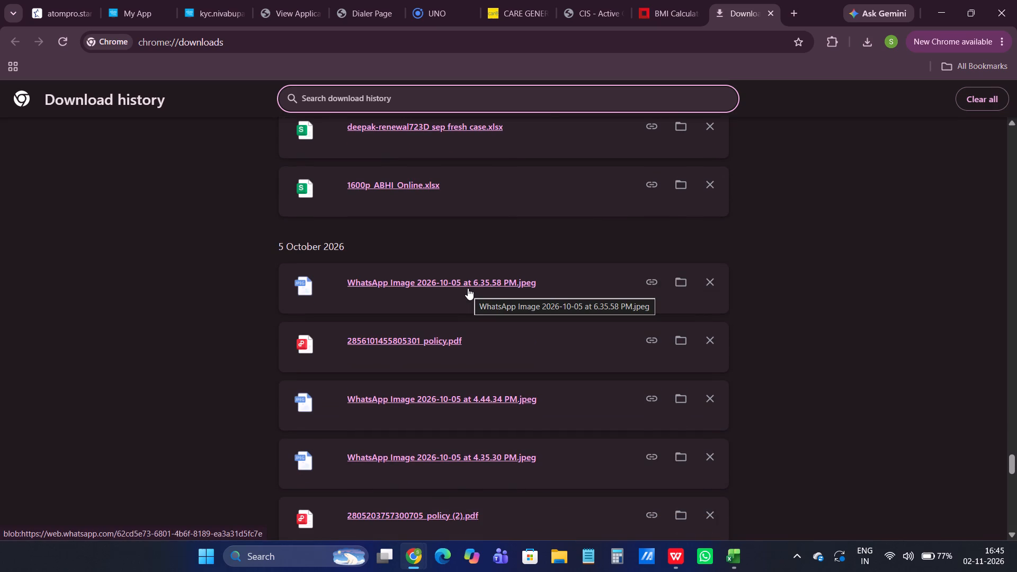
scroll(468, 288, down, 3)
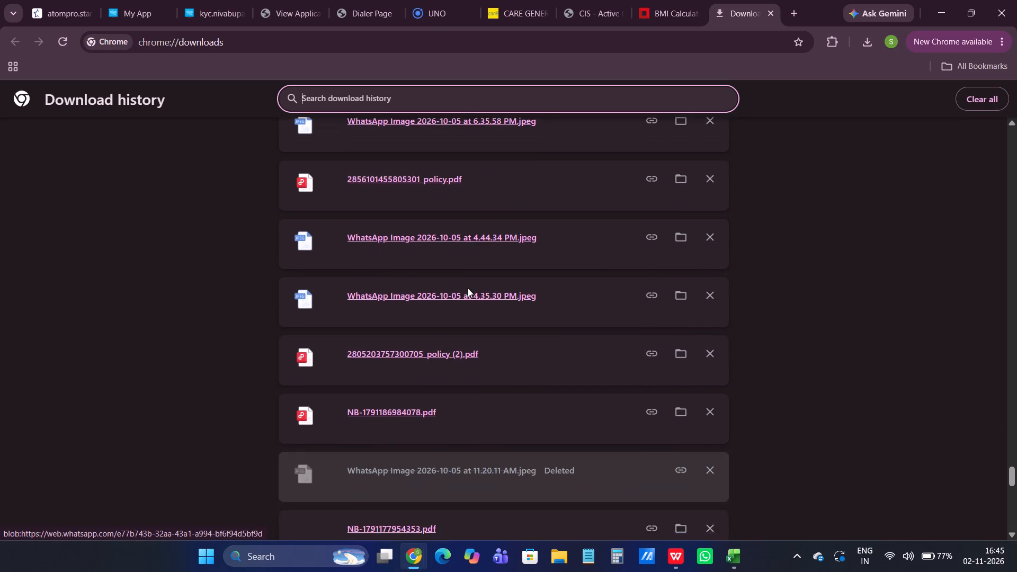
scroll(468, 288, down, 2)
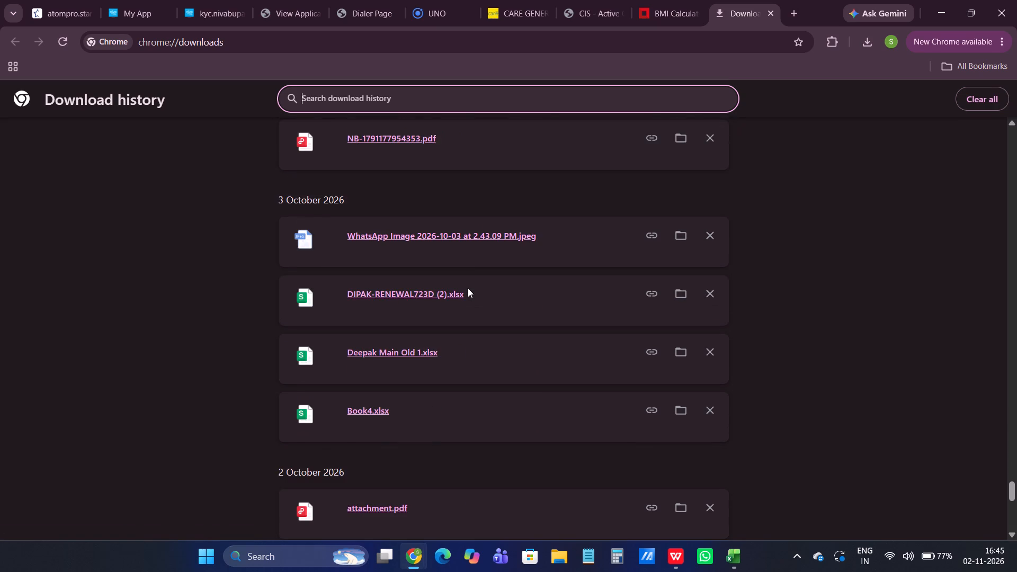
scroll(468, 288, down, 2)
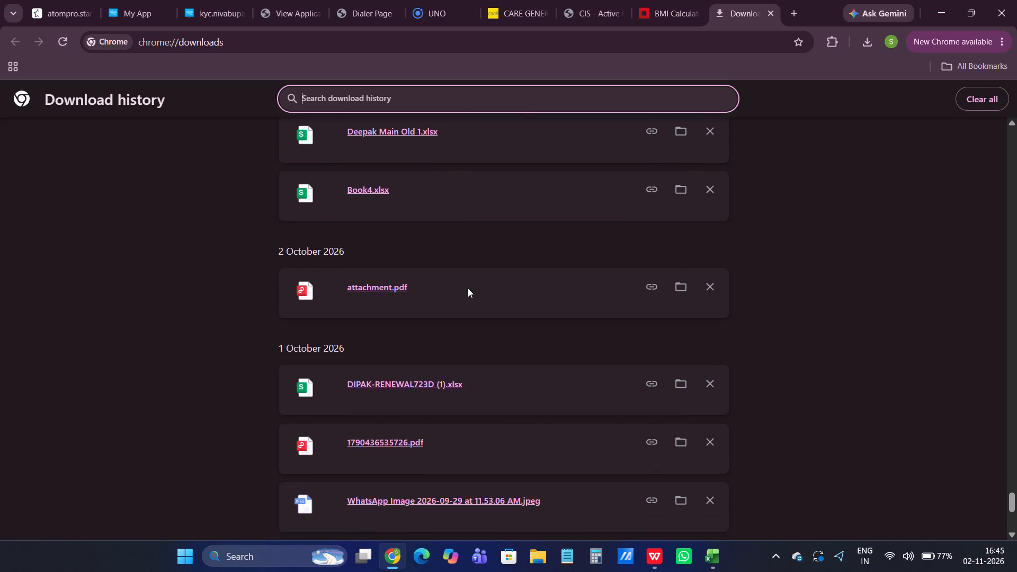
scroll(468, 288, down, 4)
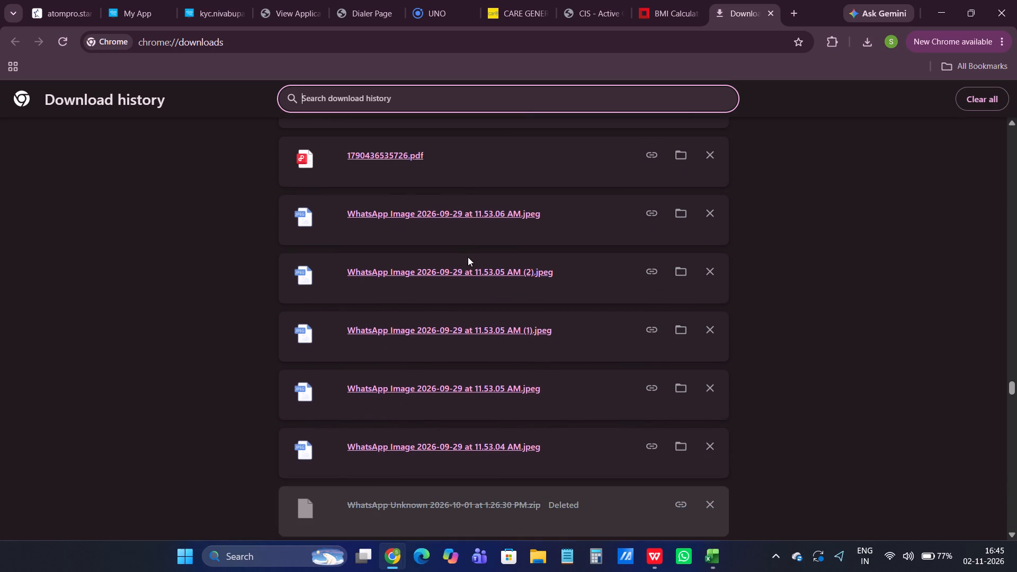
scroll(468, 256, down, 3)
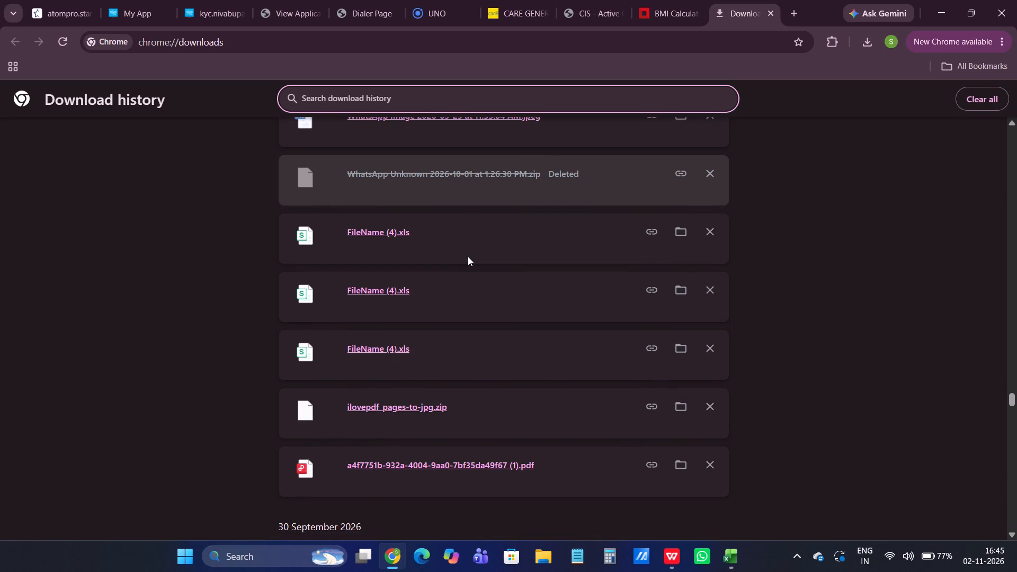
scroll(468, 256, down, 3)
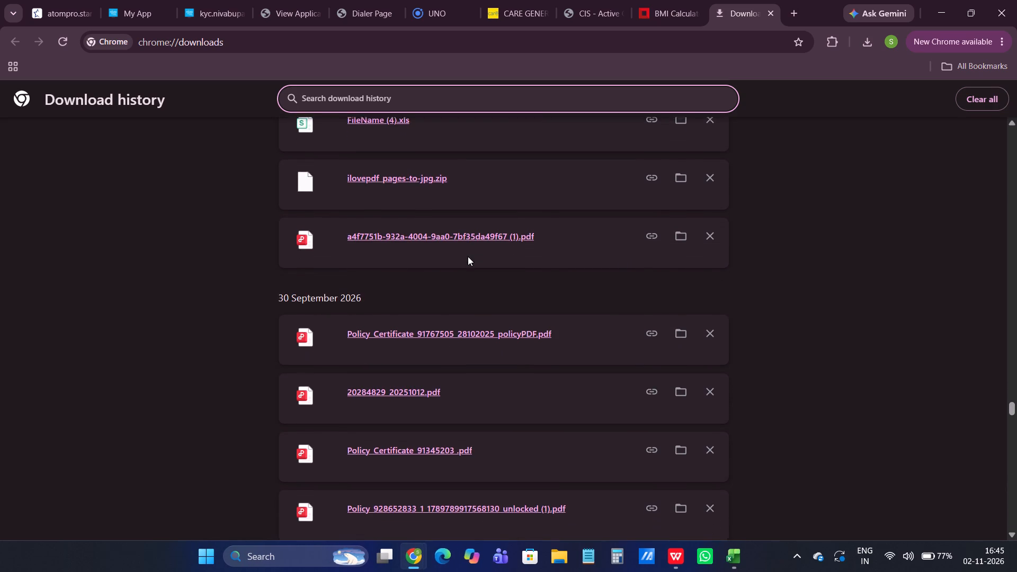
scroll(468, 256, down, 1)
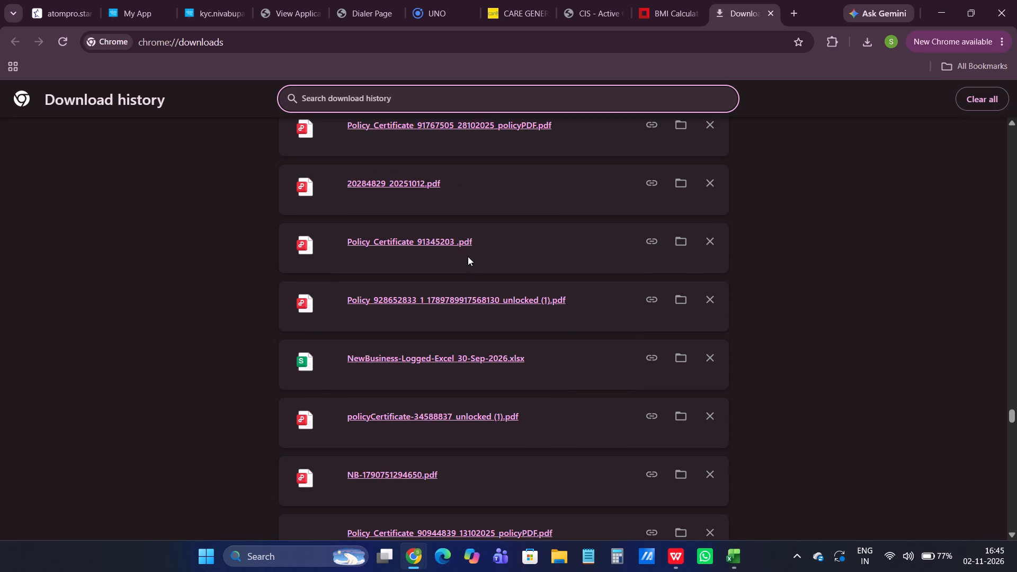
scroll(468, 256, down, 4)
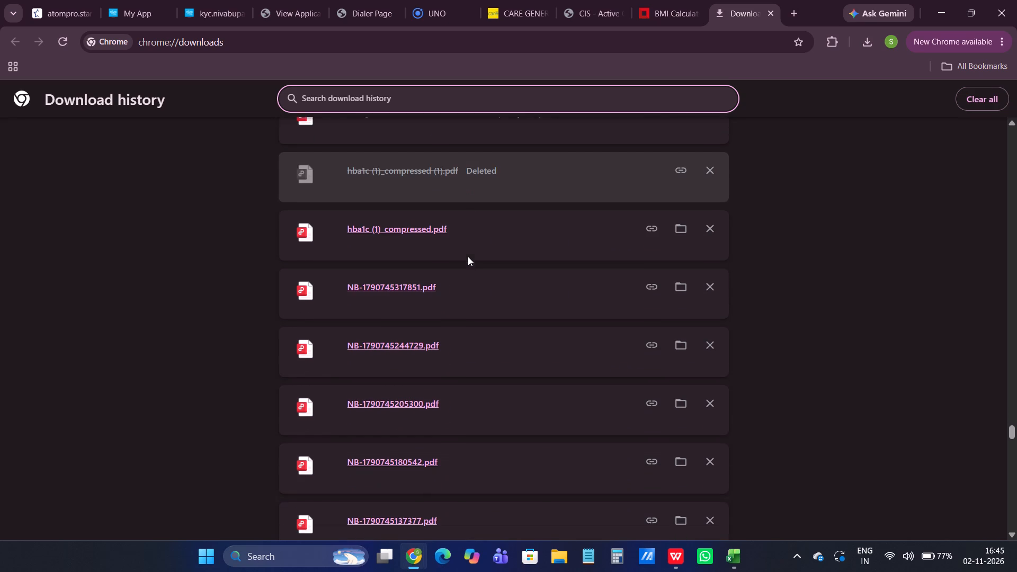
scroll(468, 256, down, 4)
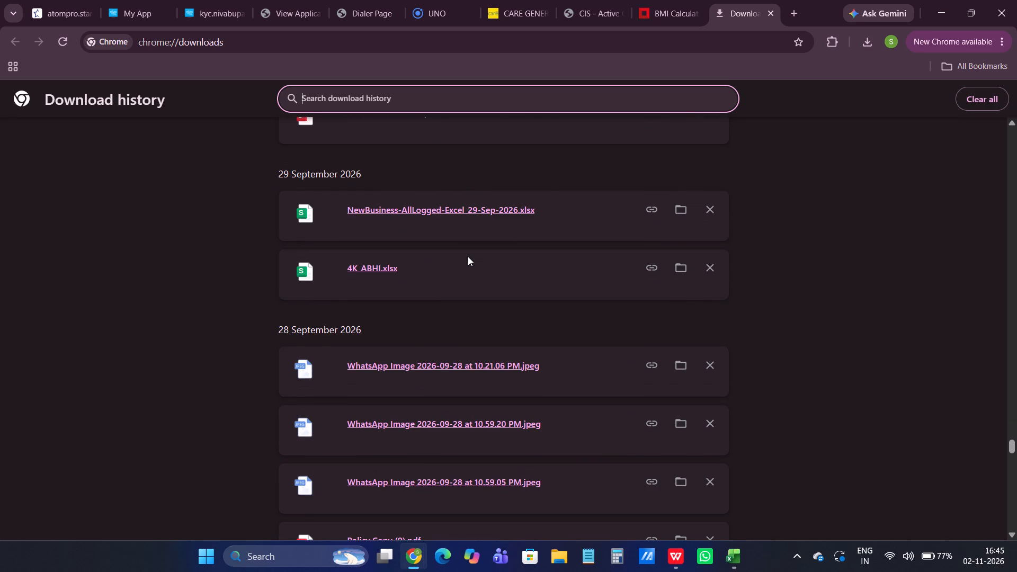
scroll(468, 256, down, 3)
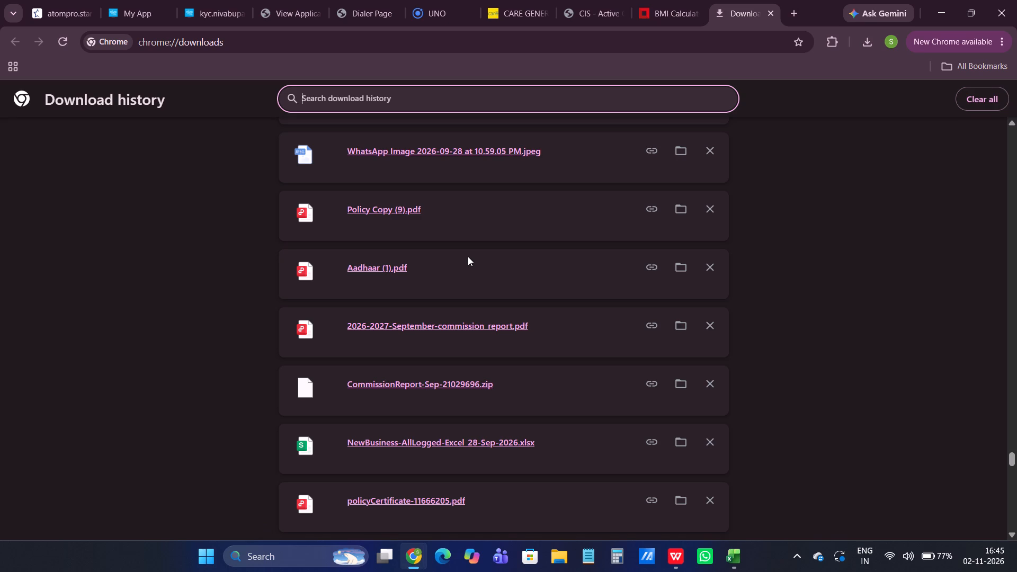
scroll(468, 256, down, 2)
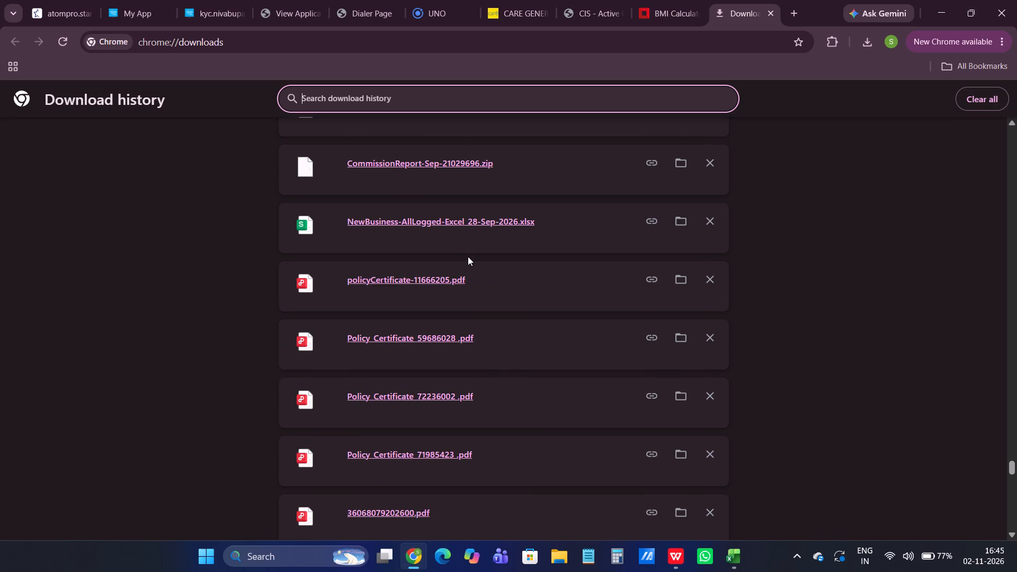
scroll(468, 256, down, 2)
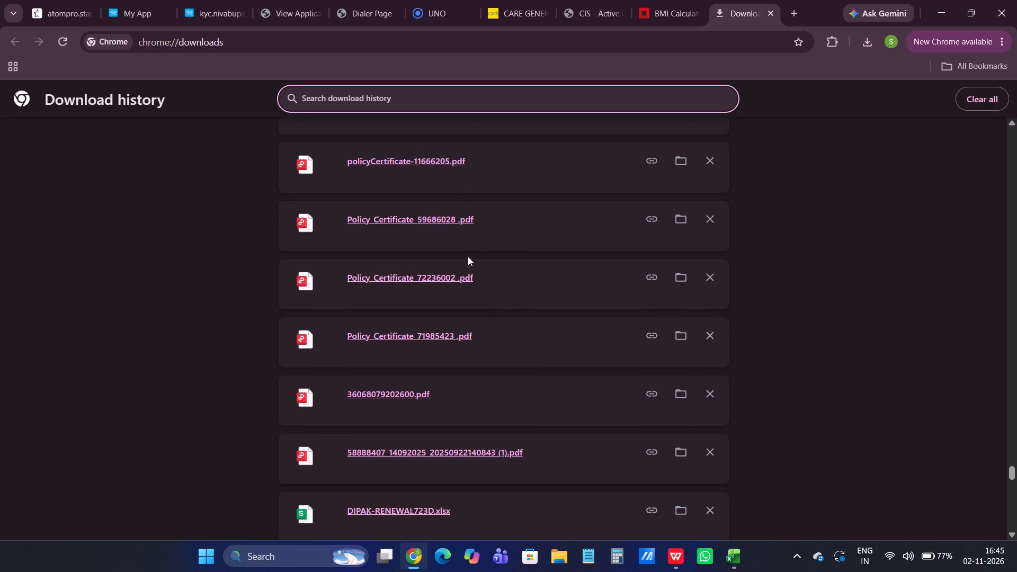
scroll(468, 256, down, 2)
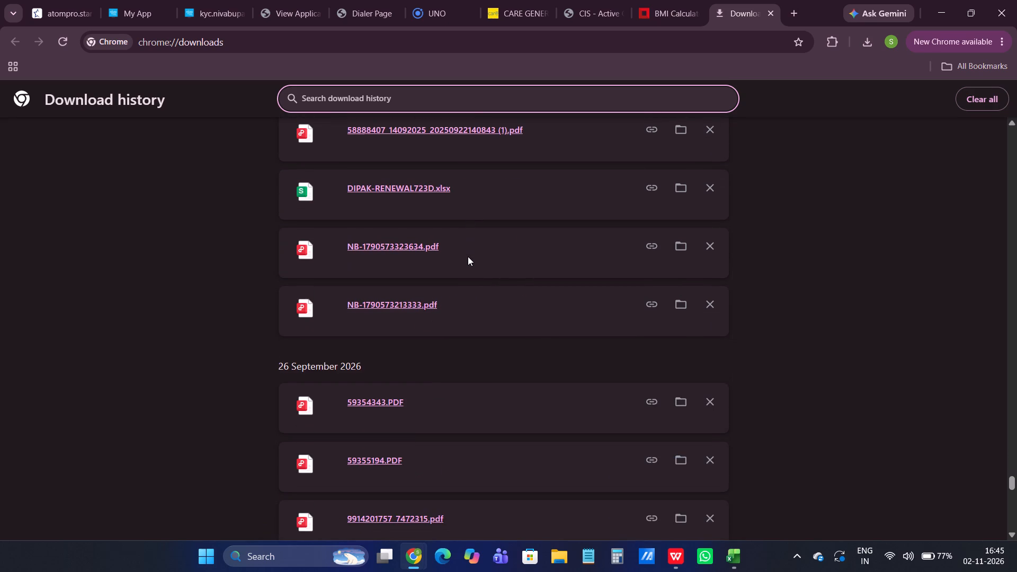
scroll(468, 256, down, 2)
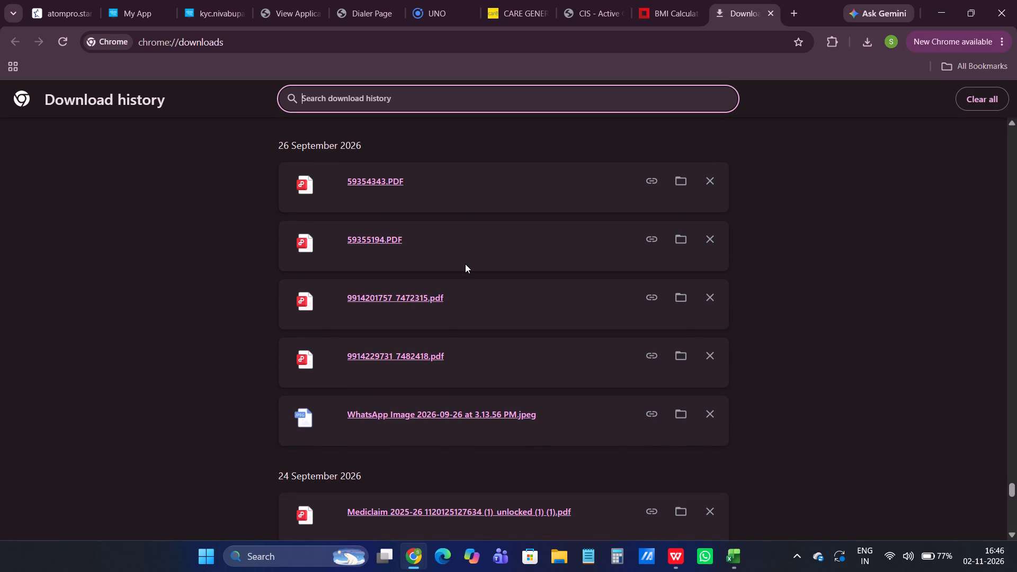
scroll(465, 264, down, 2)
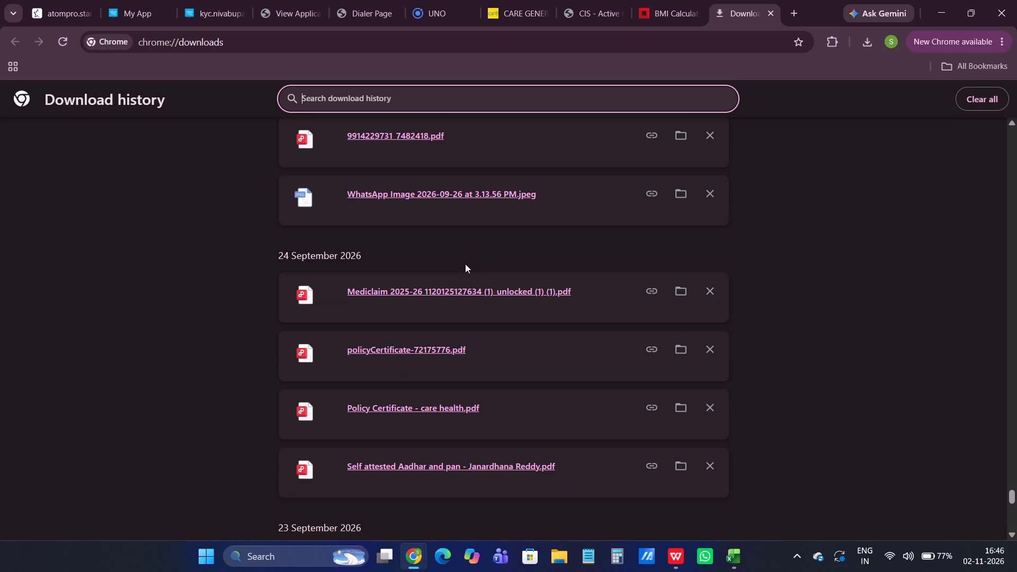
scroll(465, 264, down, 2)
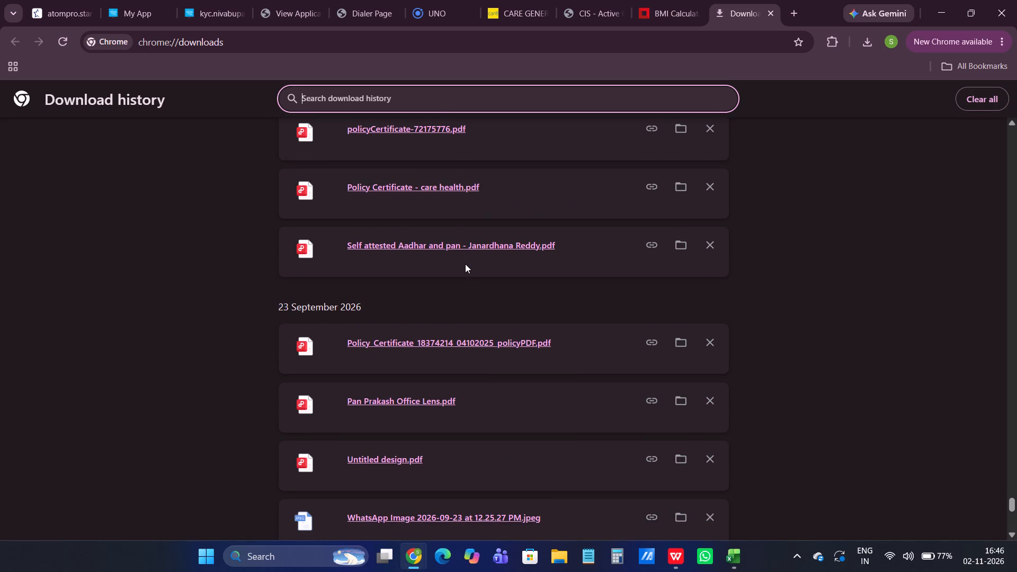
scroll(465, 264, down, 3)
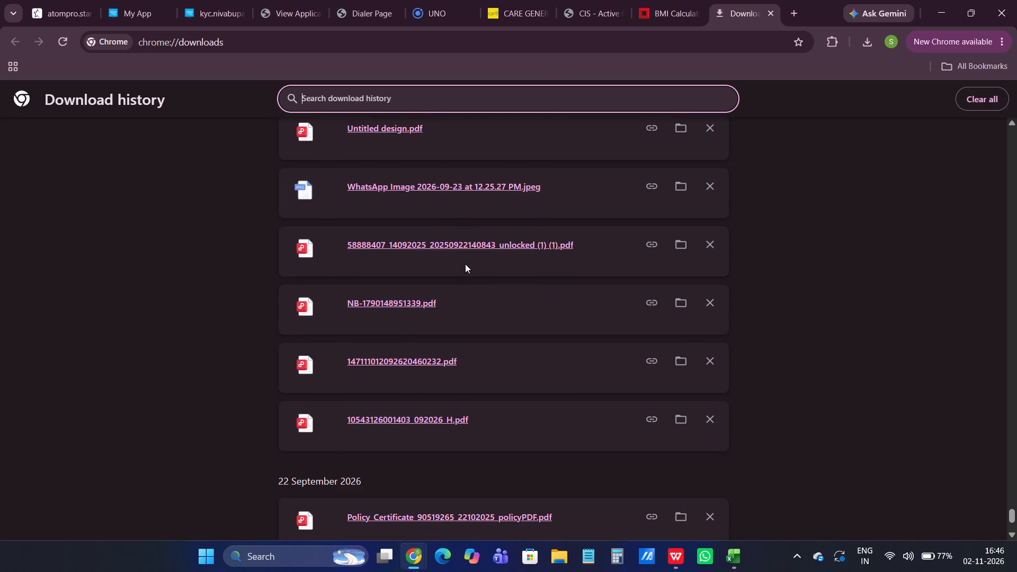
scroll(465, 264, down, 4)
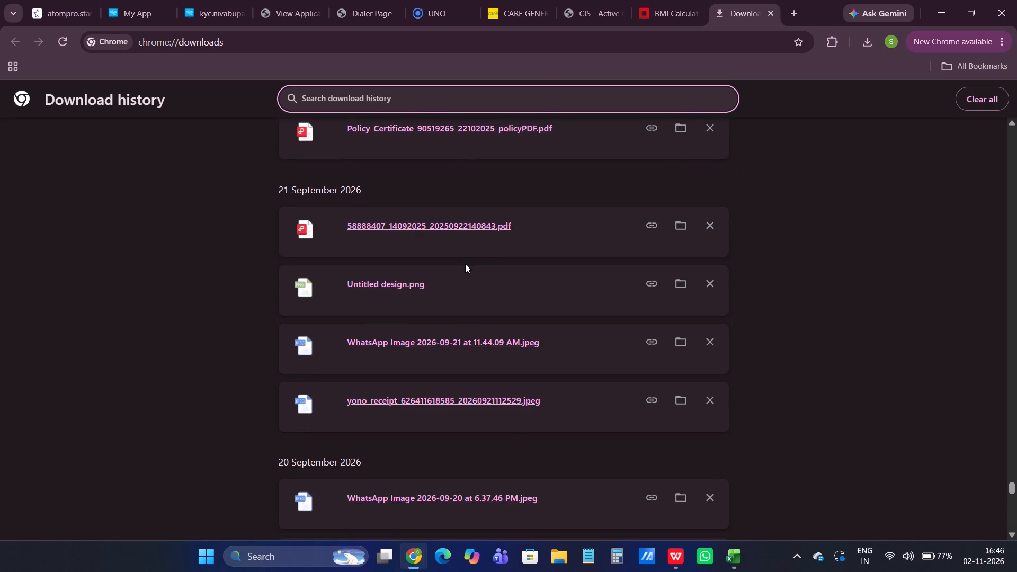
Open the downloaded image Untitled design.png from 21 September 2026 to check it, and close the viewer.
click(364, 283)
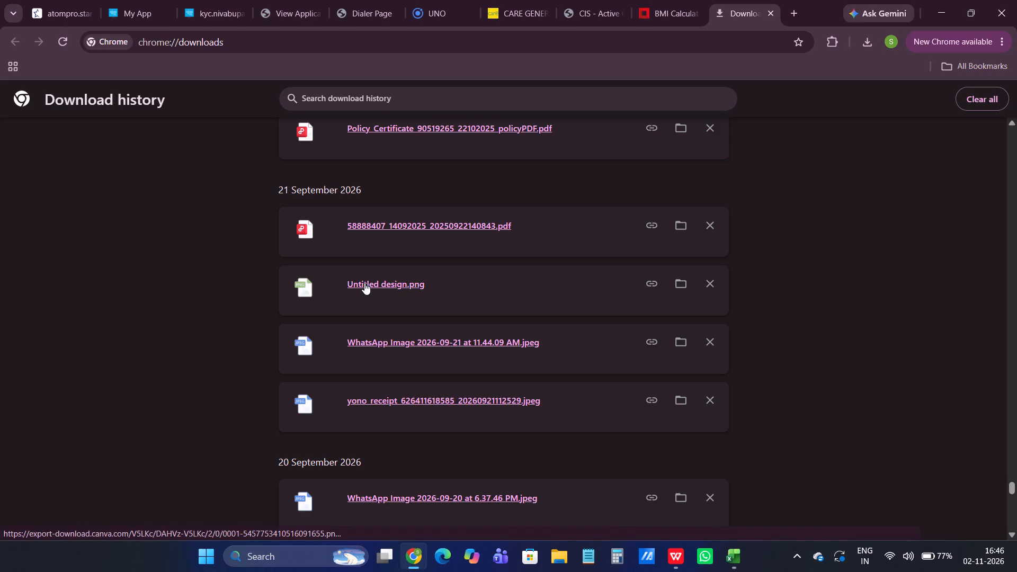
click(364, 283)
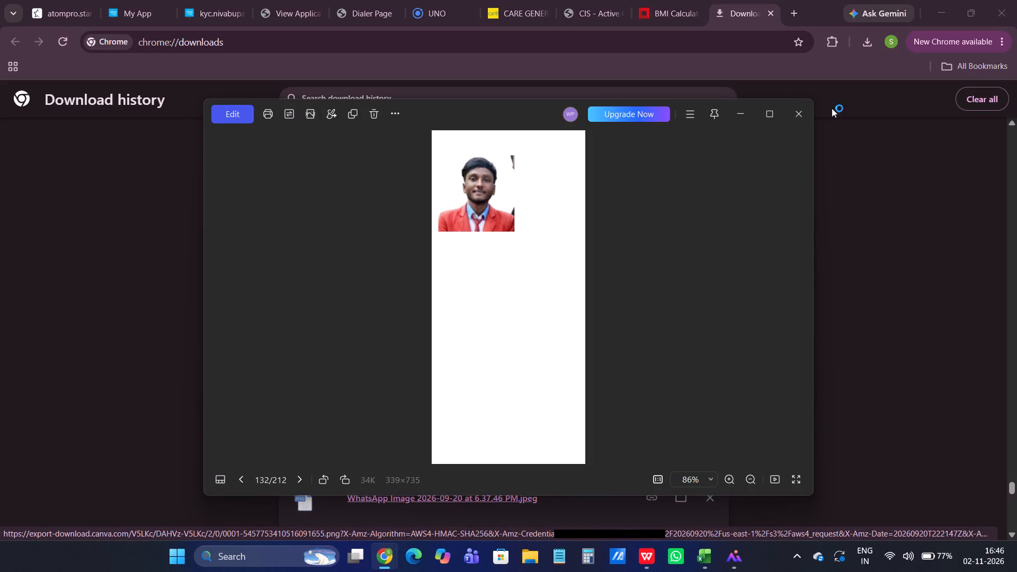
click(799, 110)
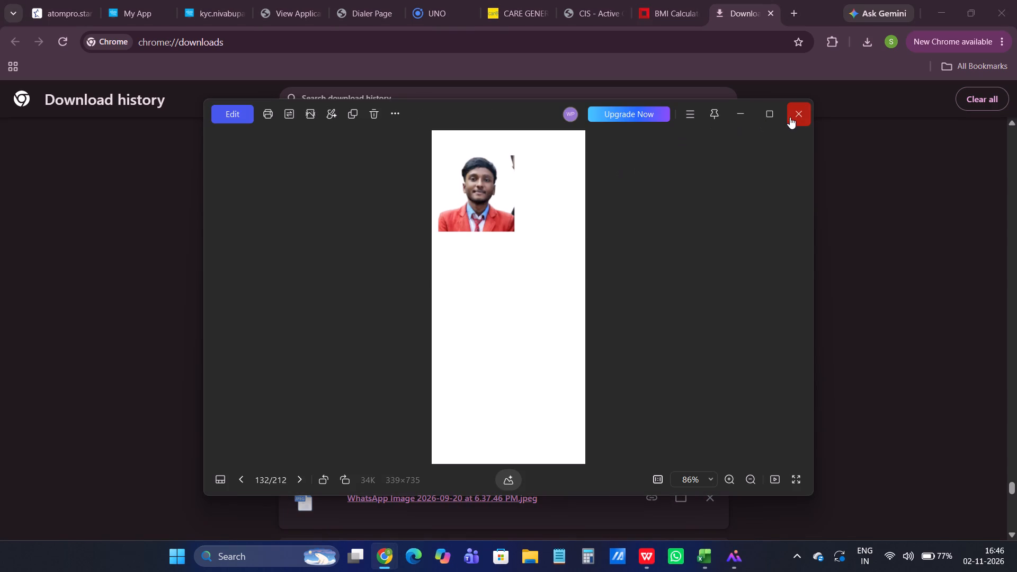
click(792, 117)
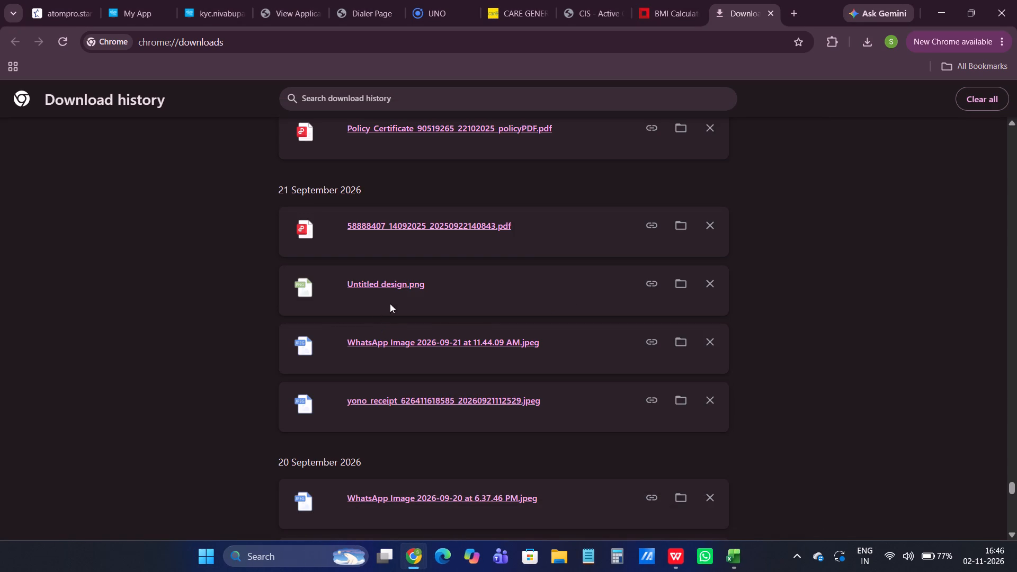
Look through the older download history entries from 21 September back to 10 September 2026.
scroll(367, 320, down, 1)
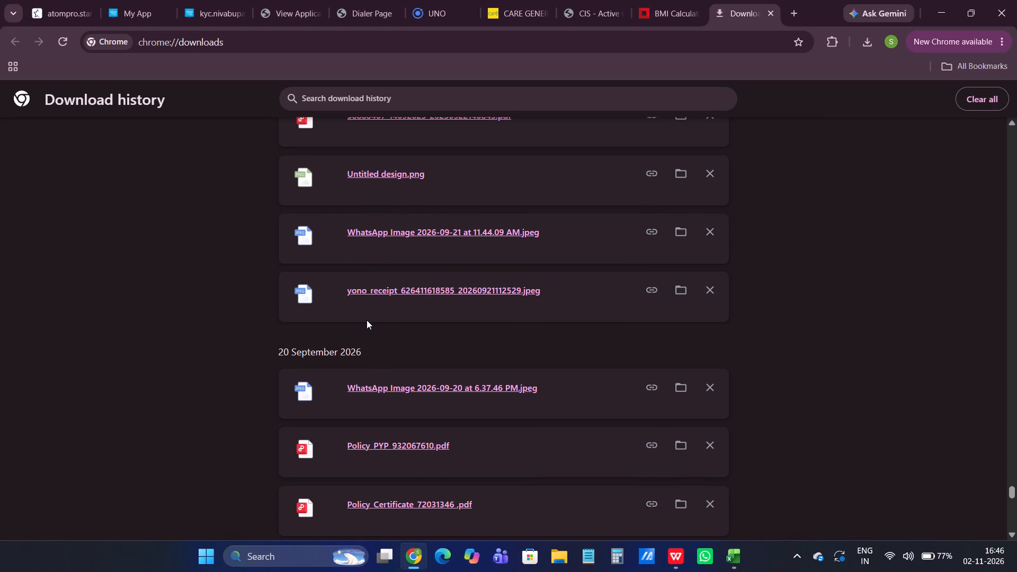
scroll(367, 320, down, 3)
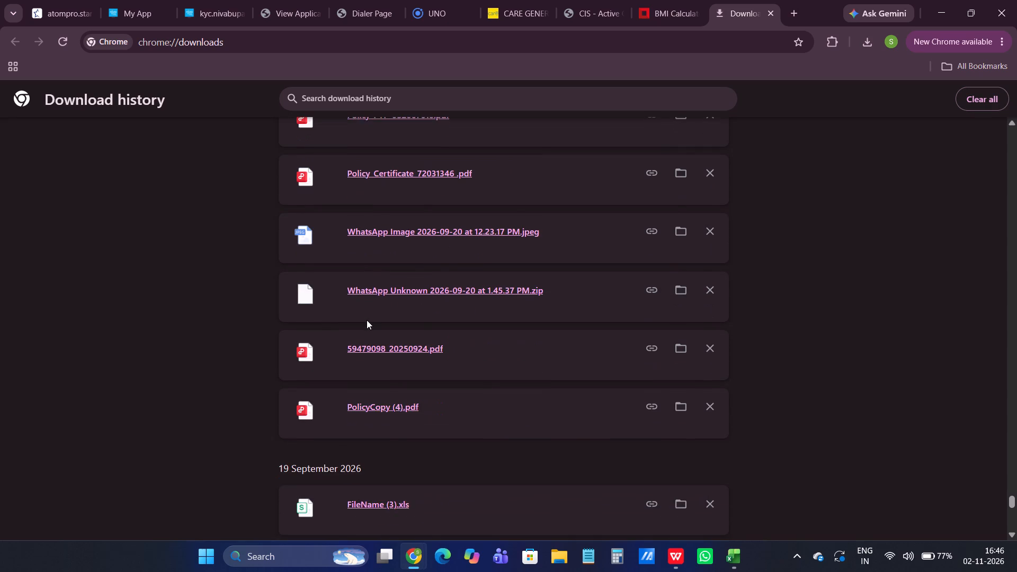
scroll(367, 320, down, 2)
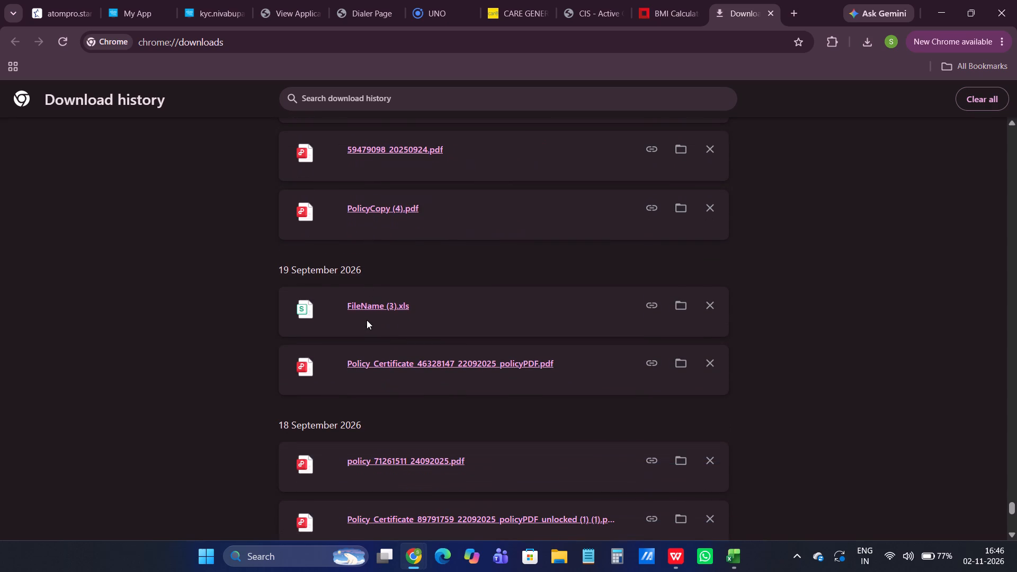
scroll(367, 320, down, 4)
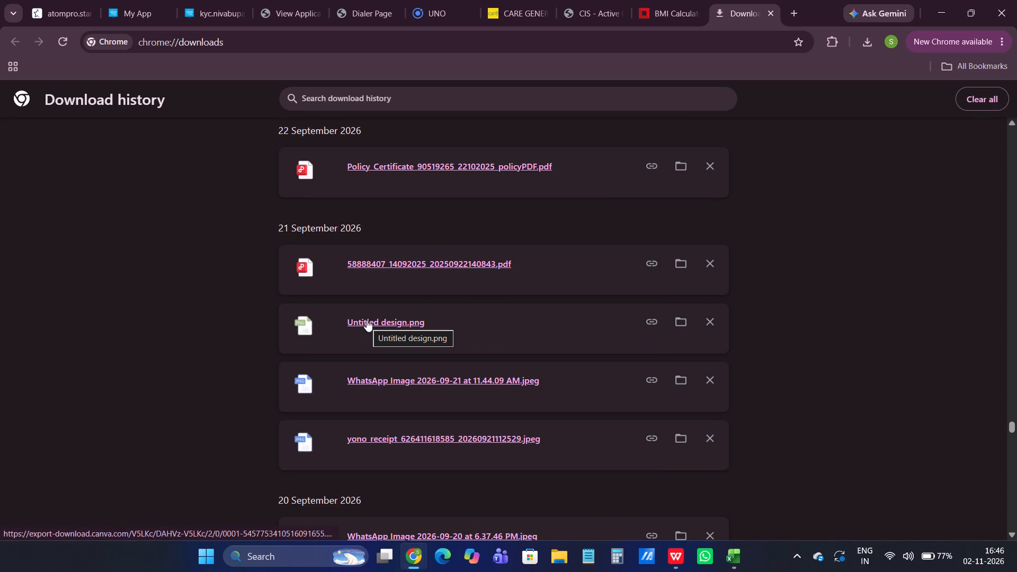
scroll(367, 320, down, 2)
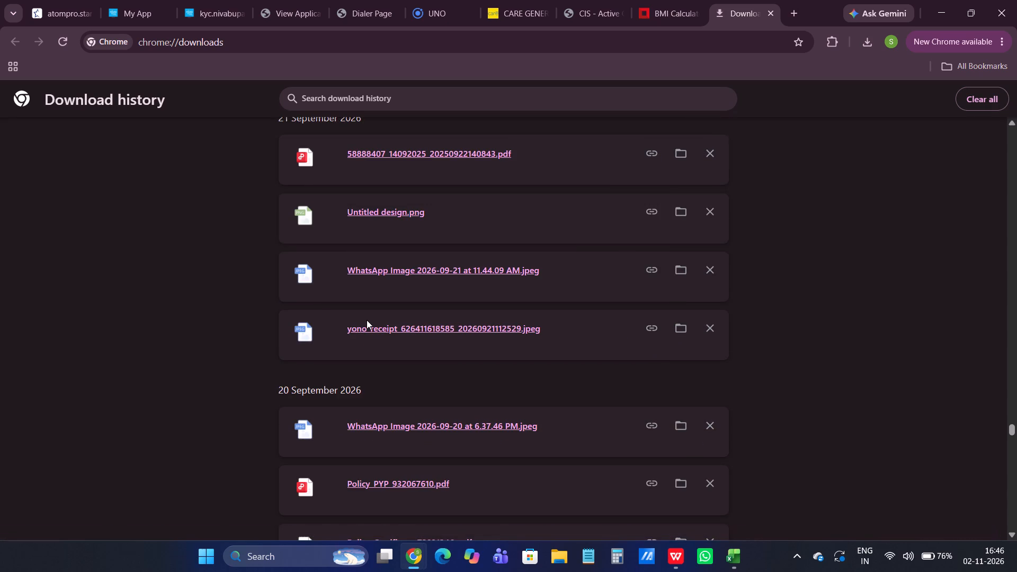
scroll(367, 320, down, 8)
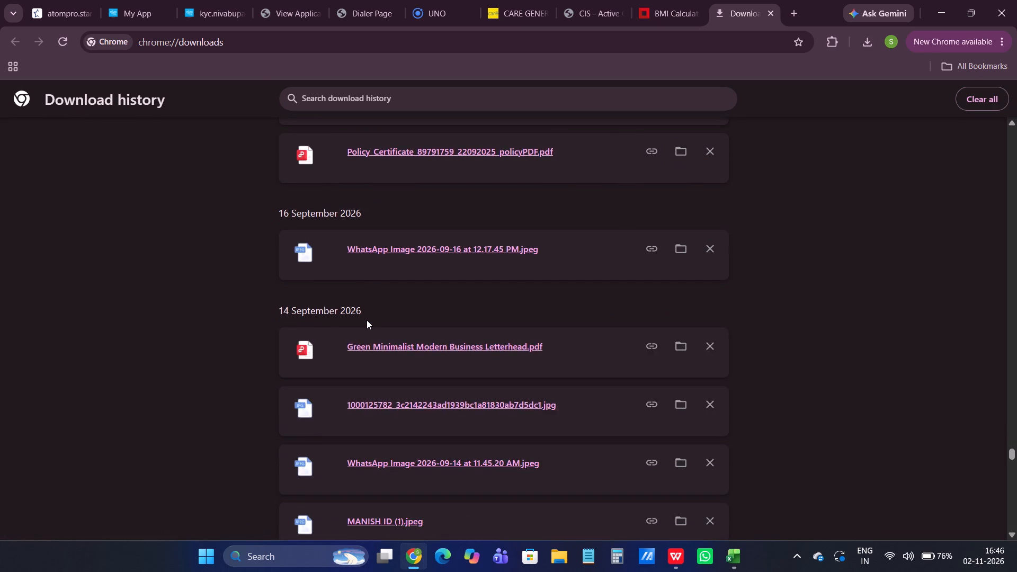
scroll(367, 320, down, 5)
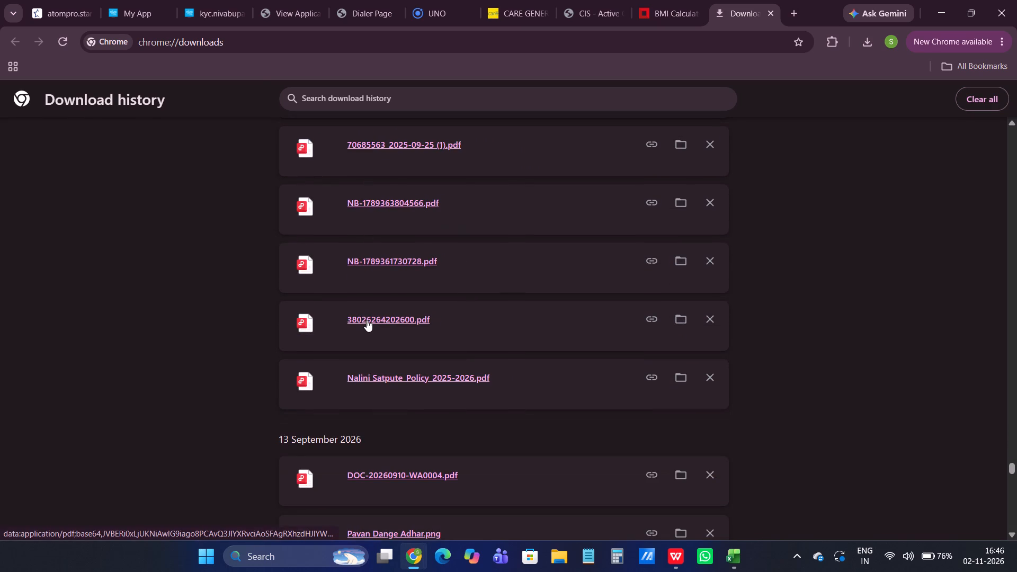
scroll(367, 320, down, 1)
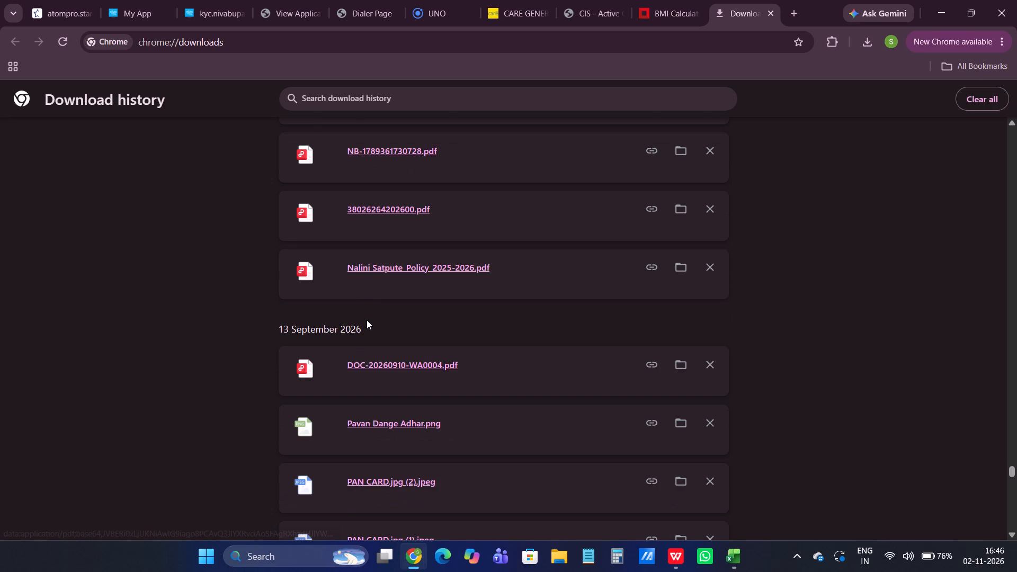
scroll(367, 320, down, 3)
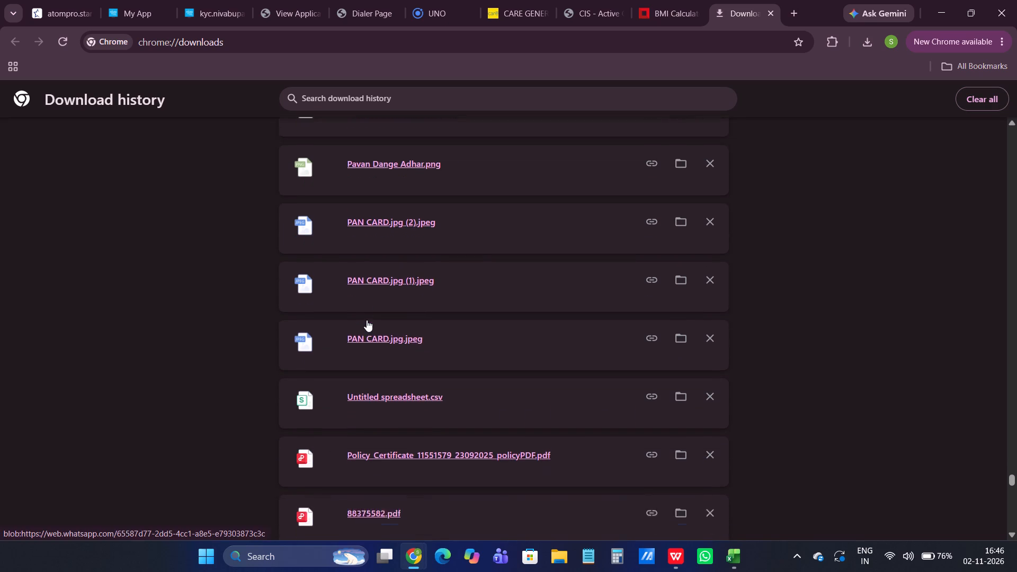
scroll(367, 320, down, 3)
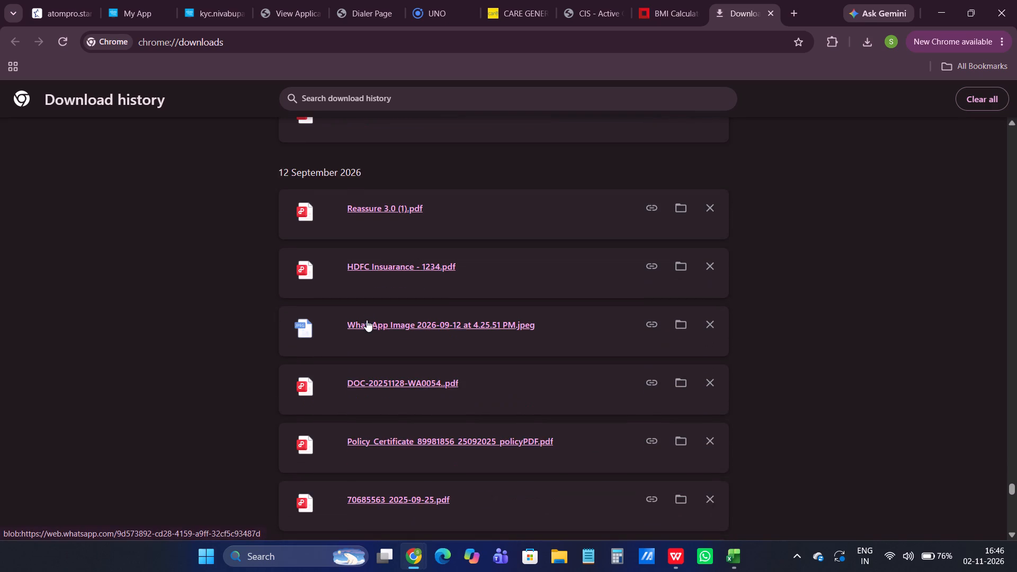
scroll(367, 320, down, 3)
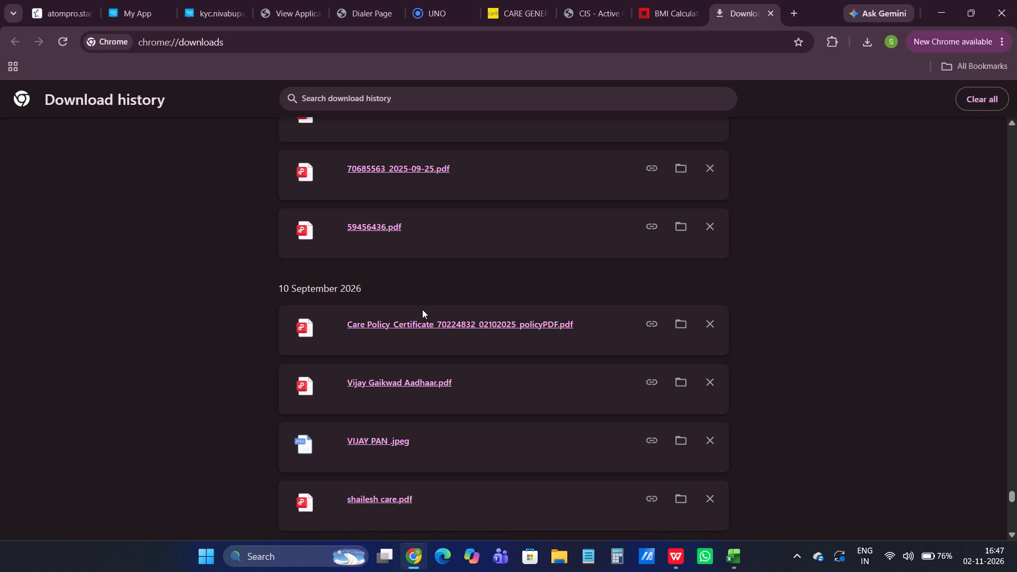
Look back through the newer download history entries up to those of 24 September 2026.
scroll(425, 311, up, 5)
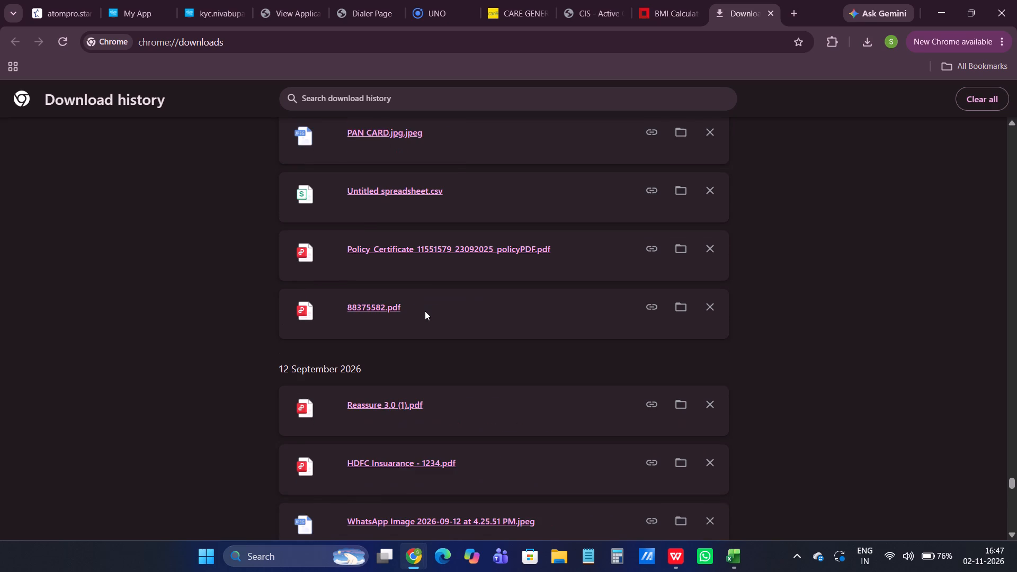
scroll(425, 311, up, 11)
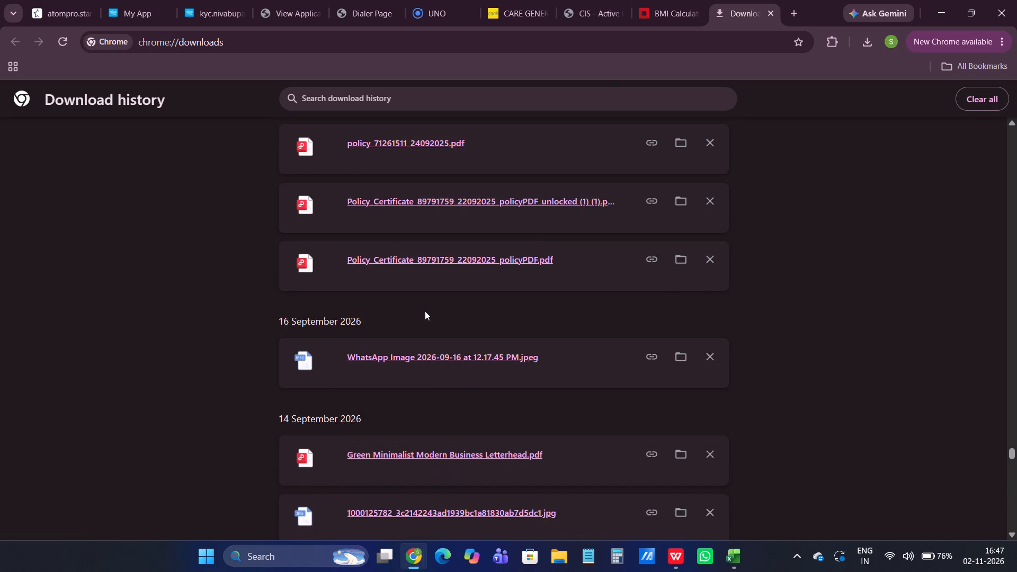
scroll(425, 311, up, 10)
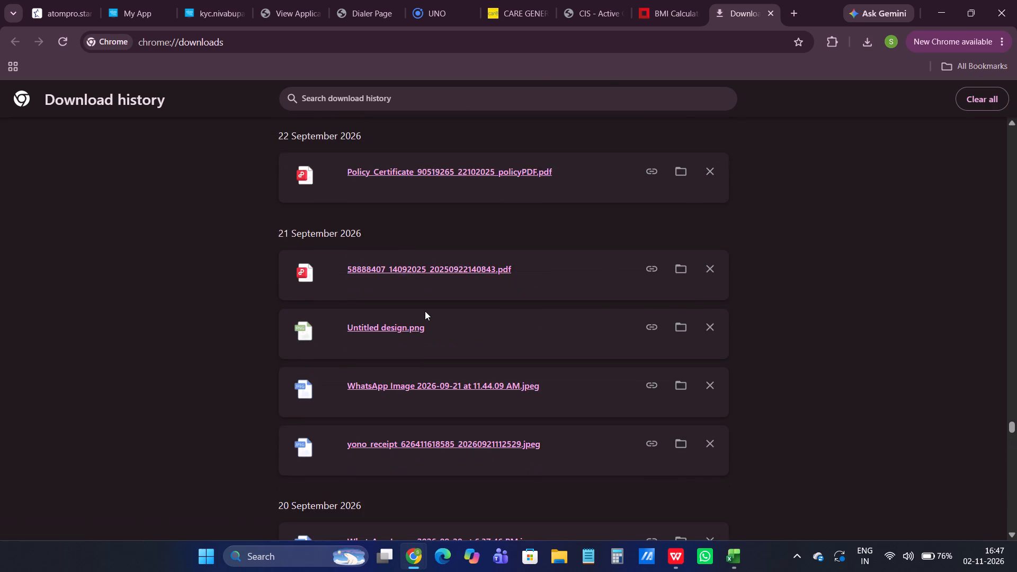
scroll(425, 311, up, 6)
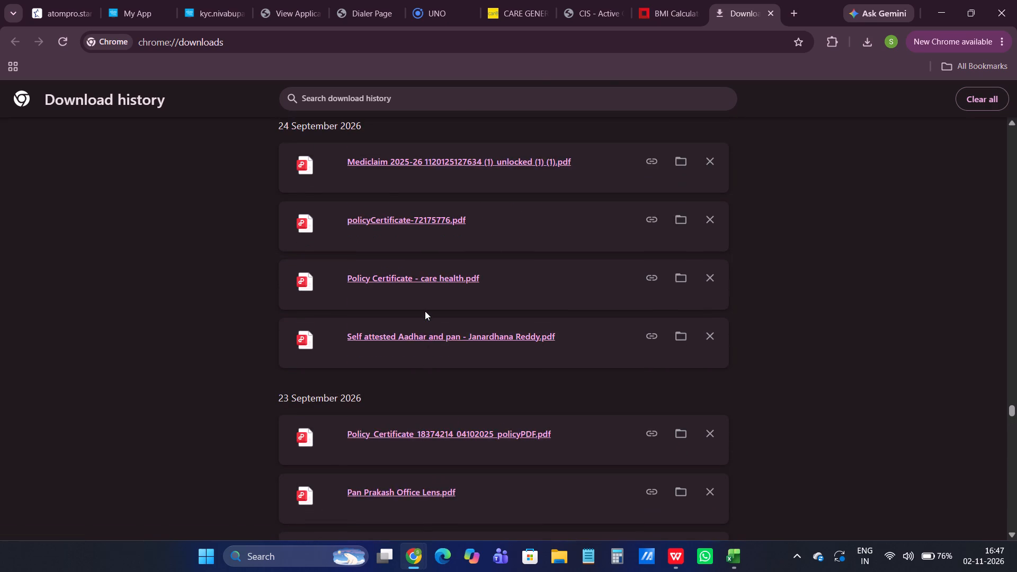
Open the downloaded Untitled design.pdf from 23 September 2026 and read the board resolution from letterhead to footer.
scroll(425, 311, down, 2)
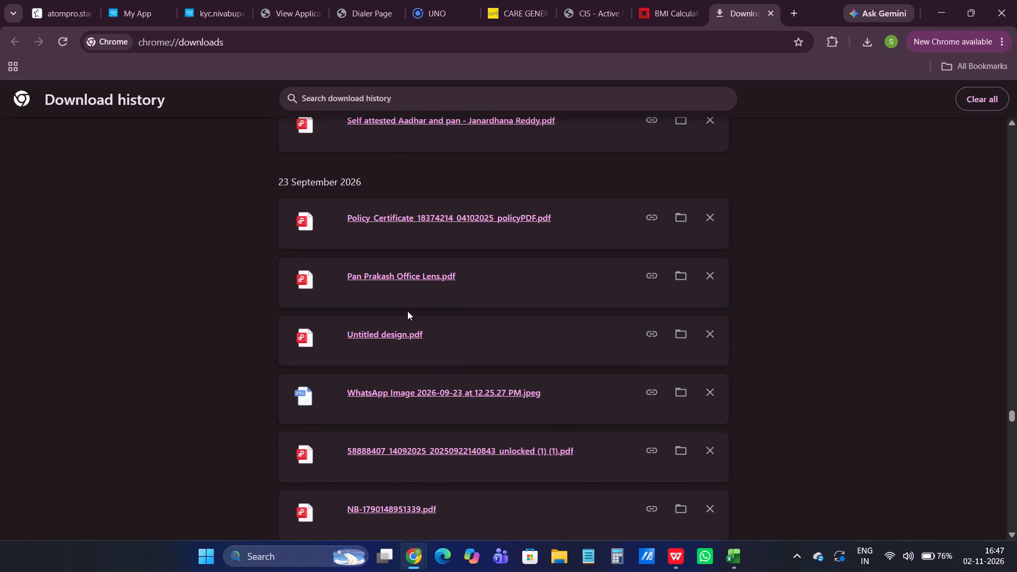
click(393, 330)
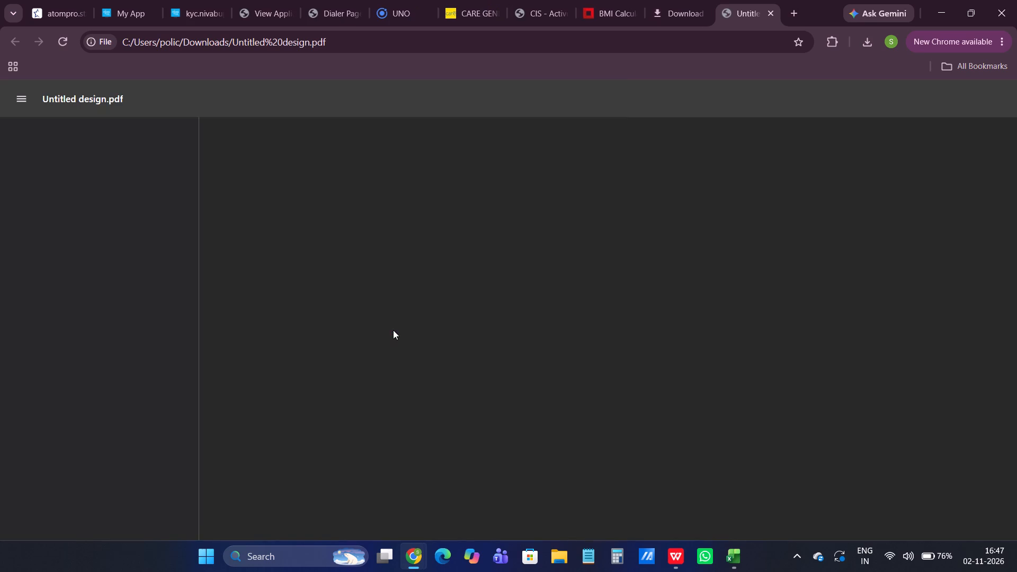
click(436, 310)
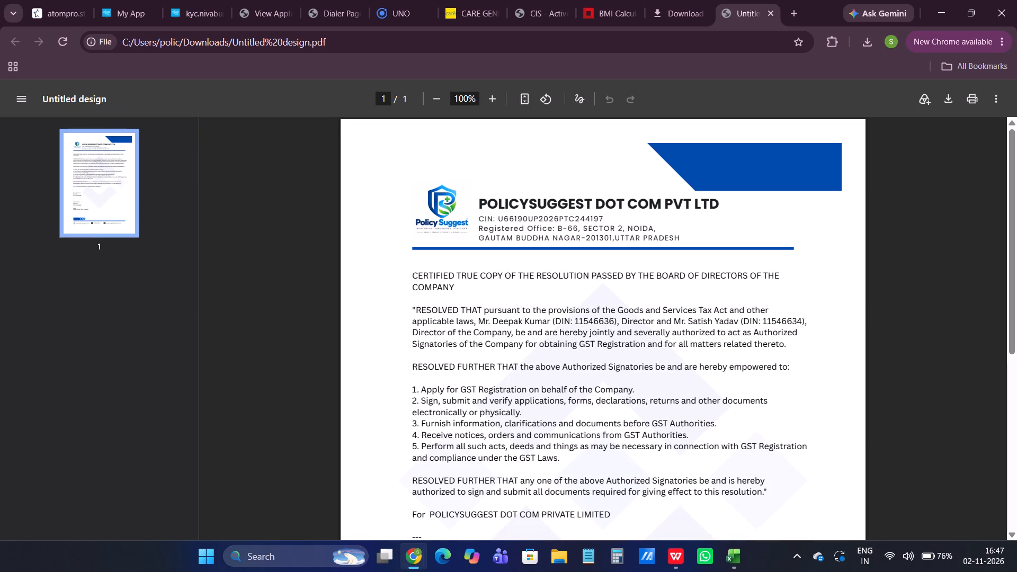
key(BackSpace)
key(BackSpace)
key(BackSpace)
key(BackSpace)
scroll(493, 297, down, 4)
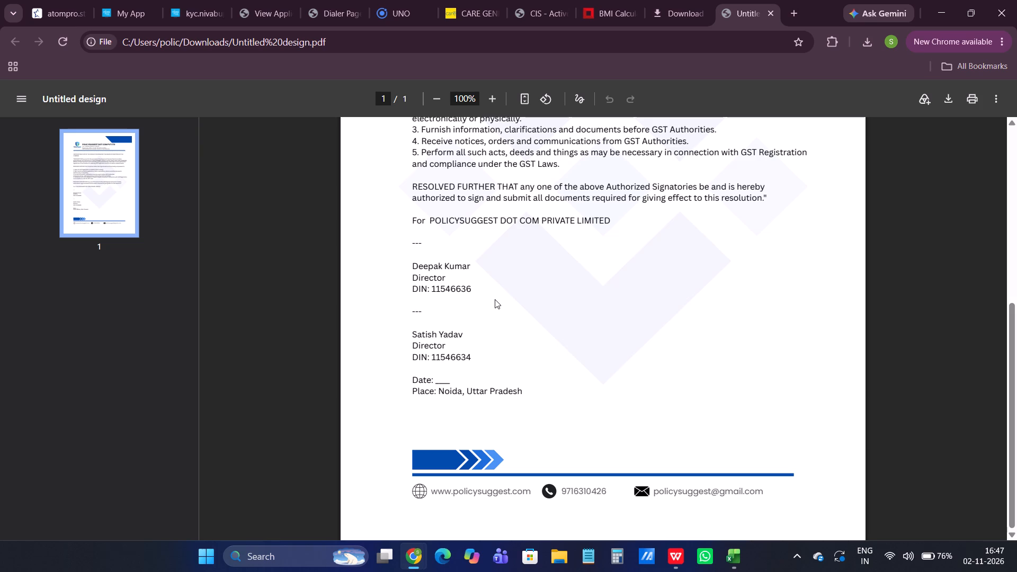
scroll(496, 299, up, 3)
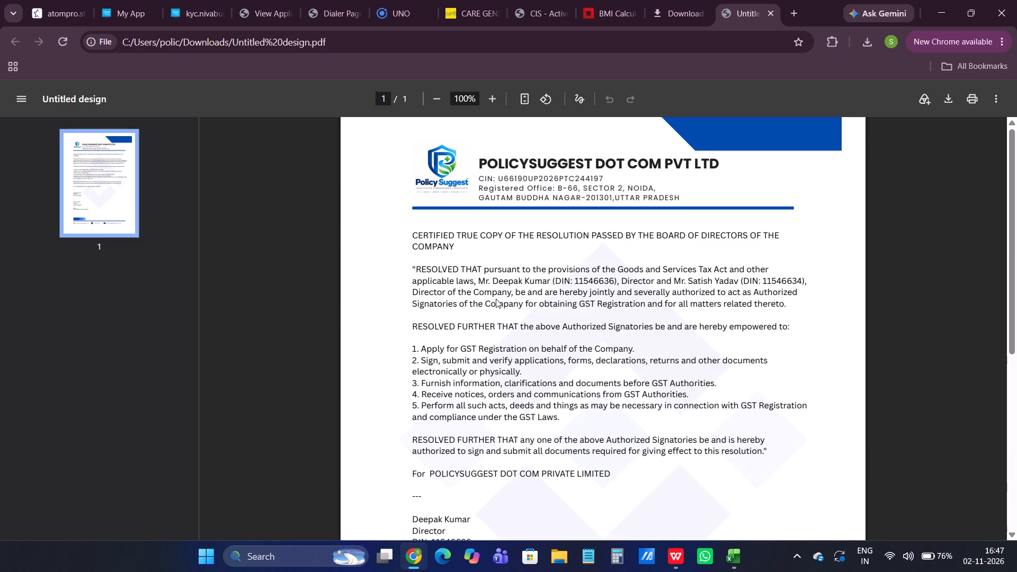
scroll(496, 299, down, 1)
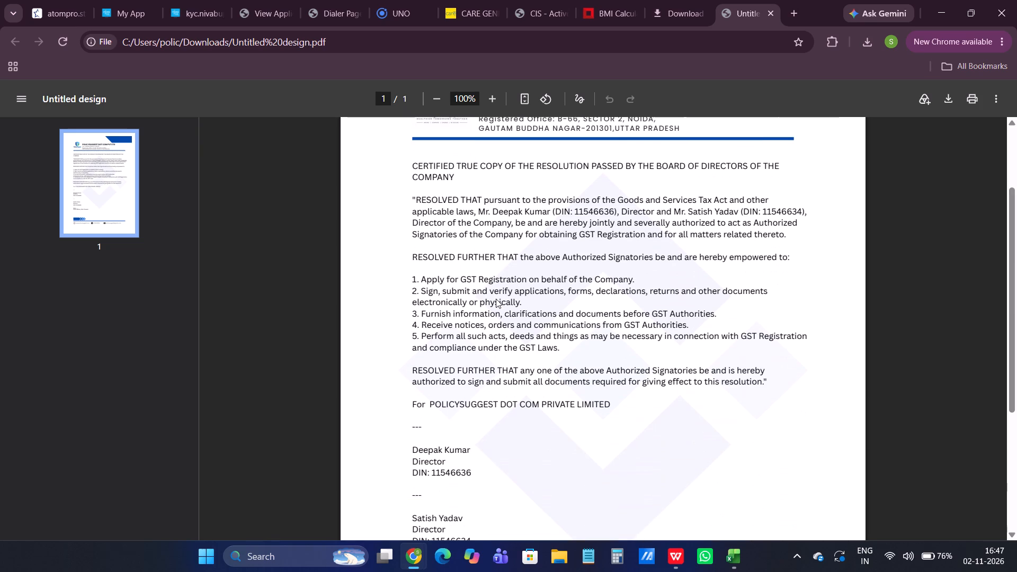
scroll(496, 299, up, 7)
scroll(505, 306, down, 8)
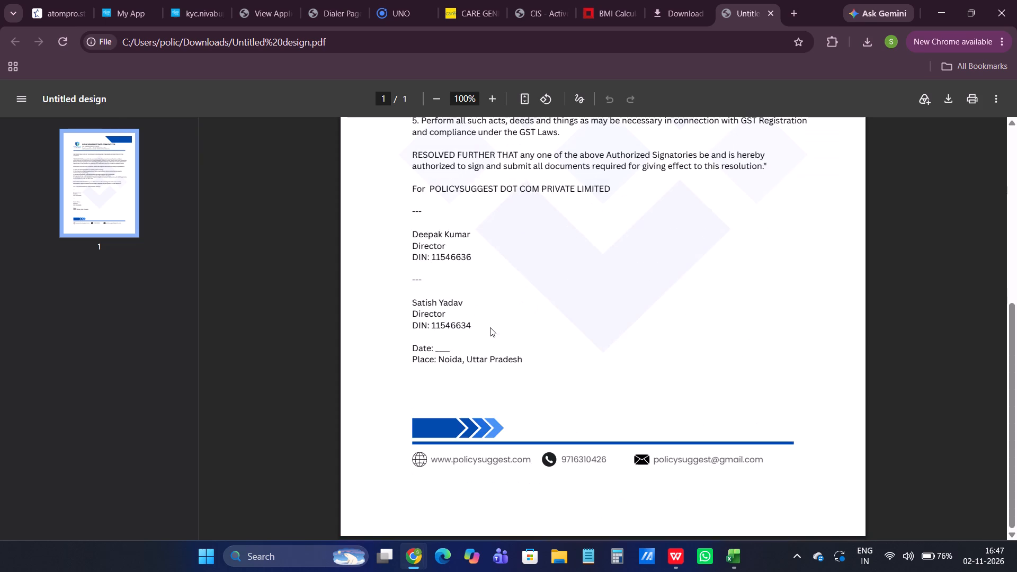
scroll(490, 327, down, 8)
scroll(490, 327, up, 3)
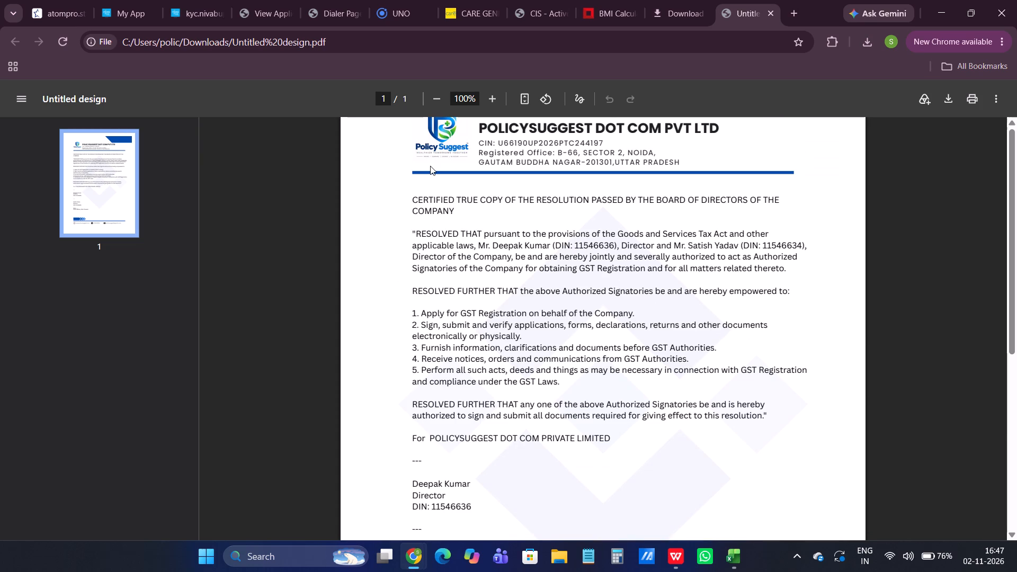
Return to the download history and copy the download link of Untitled design.pdf from 23 September 2026.
click(666, 5)
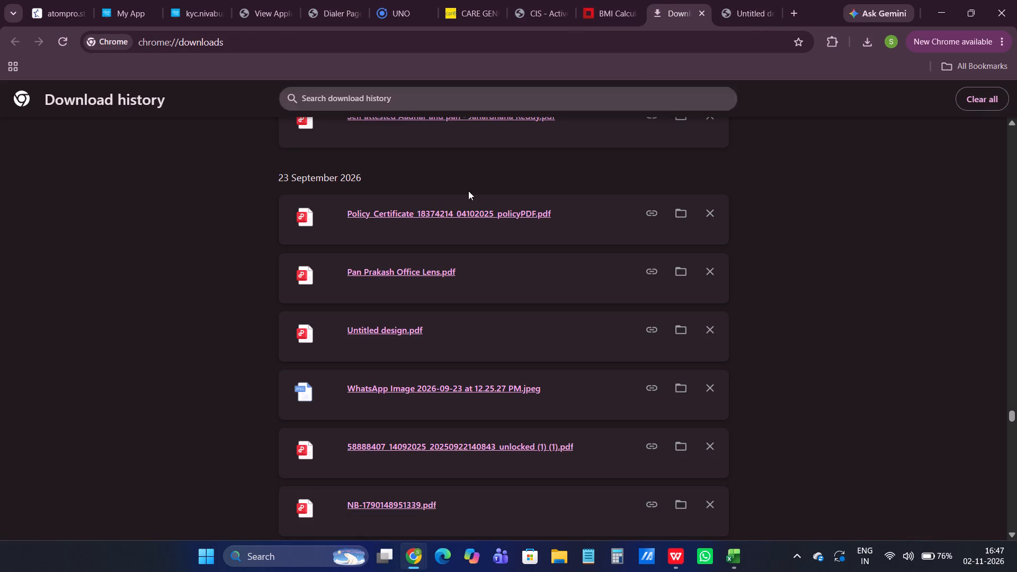
scroll(434, 284, down, 1)
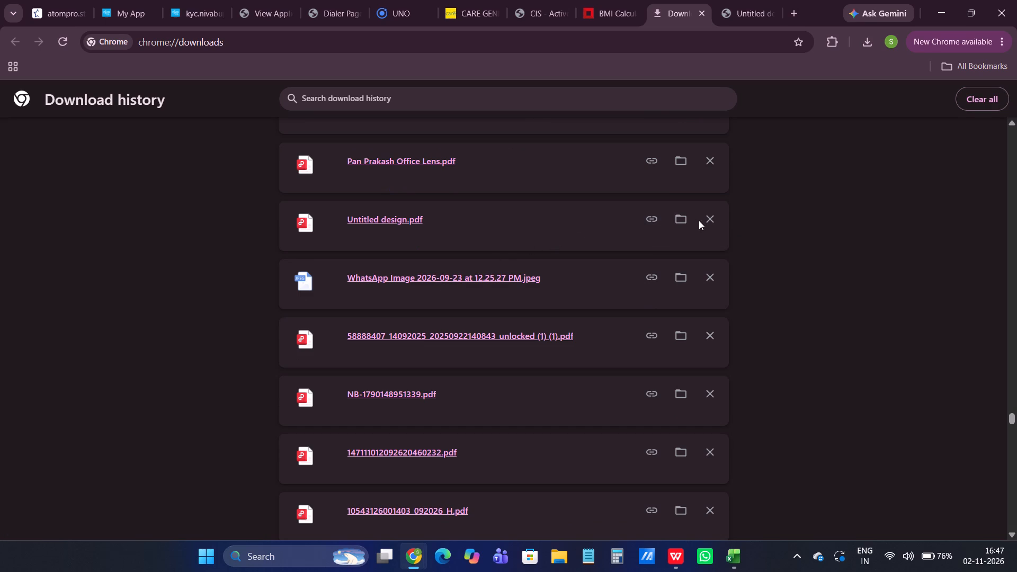
click(652, 221)
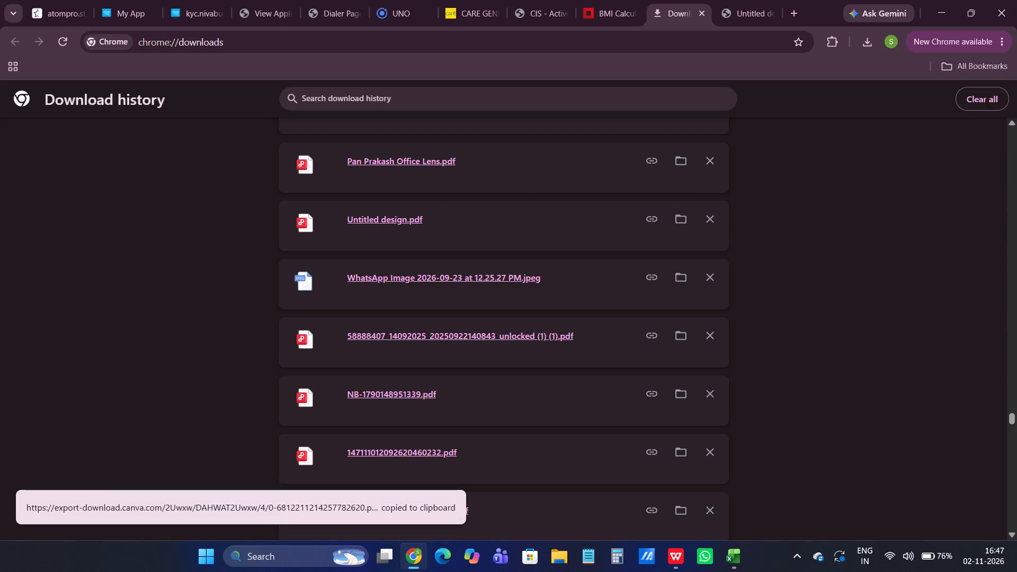
click(130, 504)
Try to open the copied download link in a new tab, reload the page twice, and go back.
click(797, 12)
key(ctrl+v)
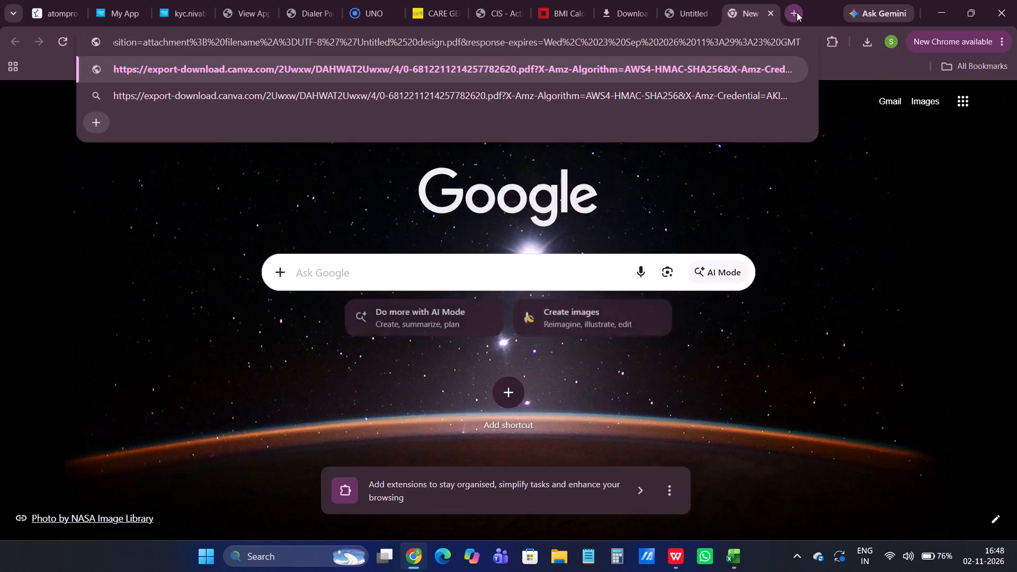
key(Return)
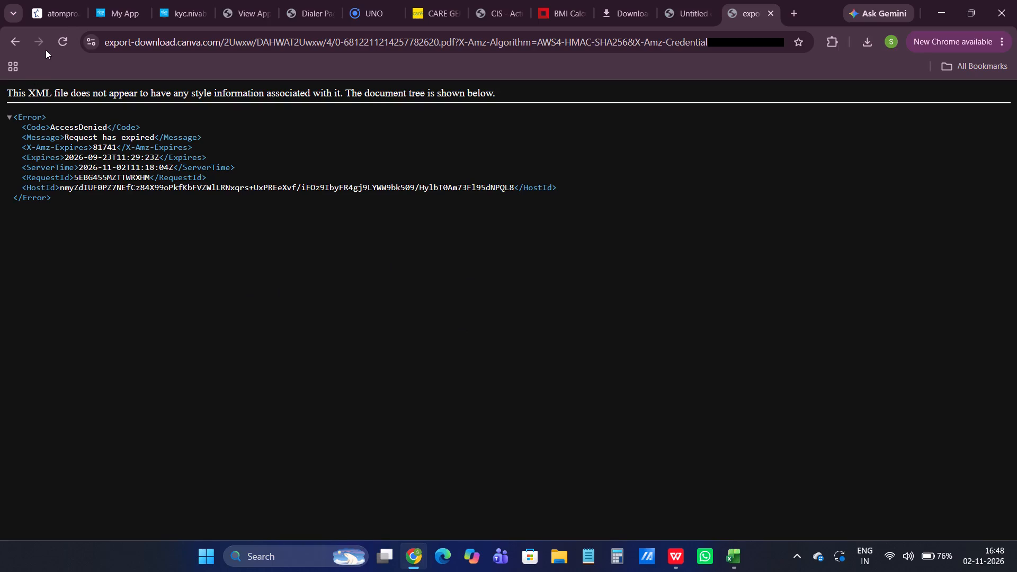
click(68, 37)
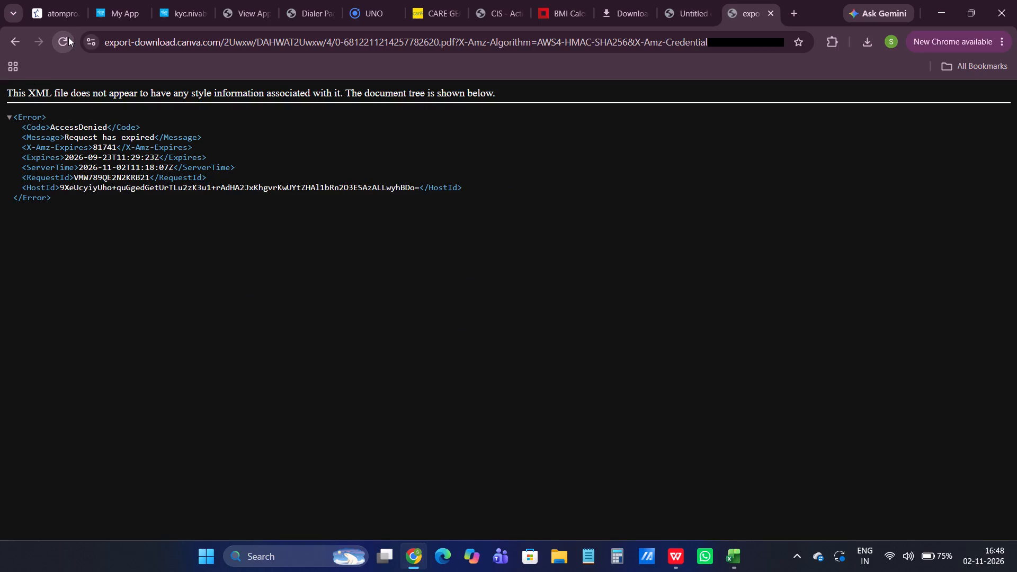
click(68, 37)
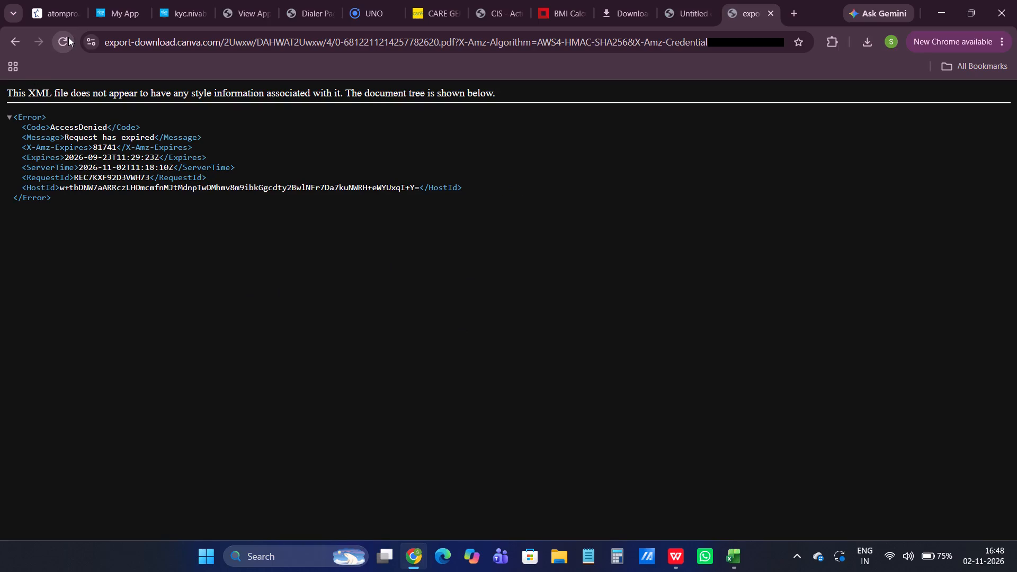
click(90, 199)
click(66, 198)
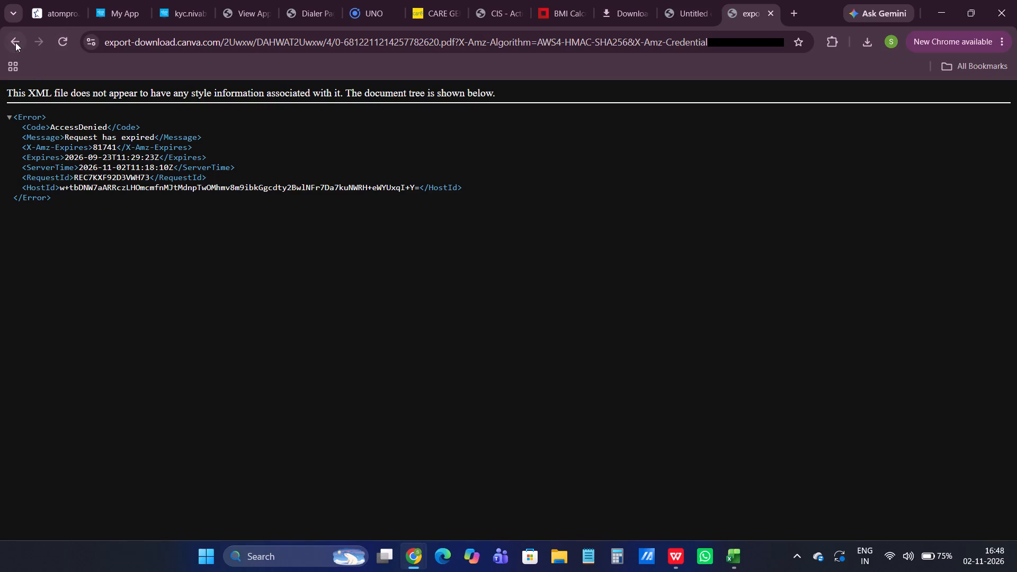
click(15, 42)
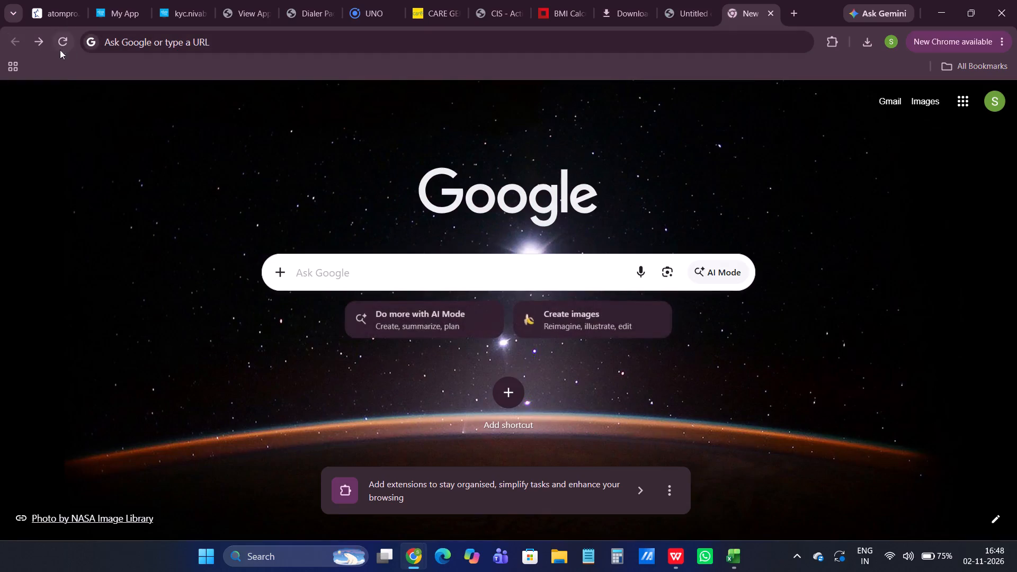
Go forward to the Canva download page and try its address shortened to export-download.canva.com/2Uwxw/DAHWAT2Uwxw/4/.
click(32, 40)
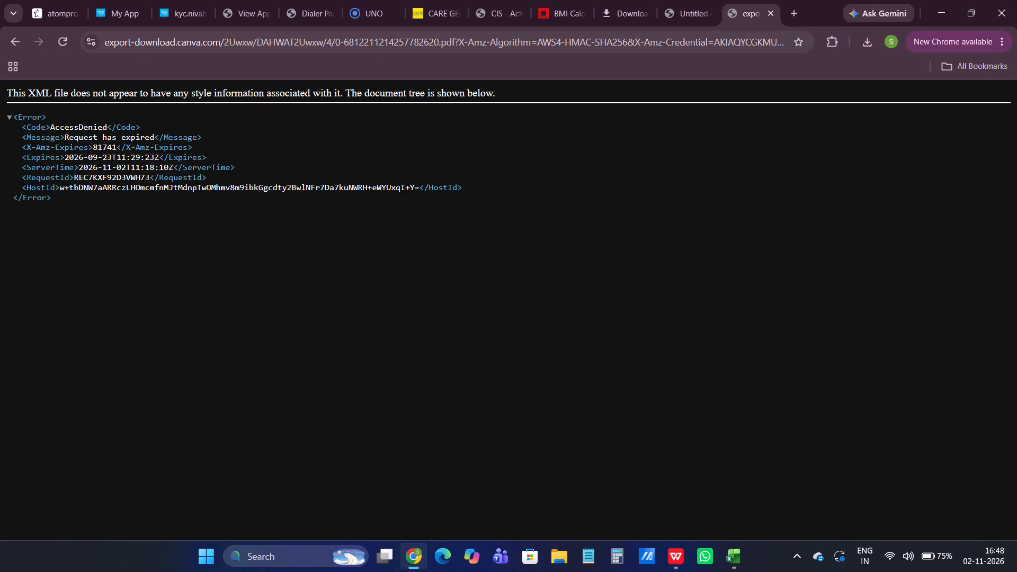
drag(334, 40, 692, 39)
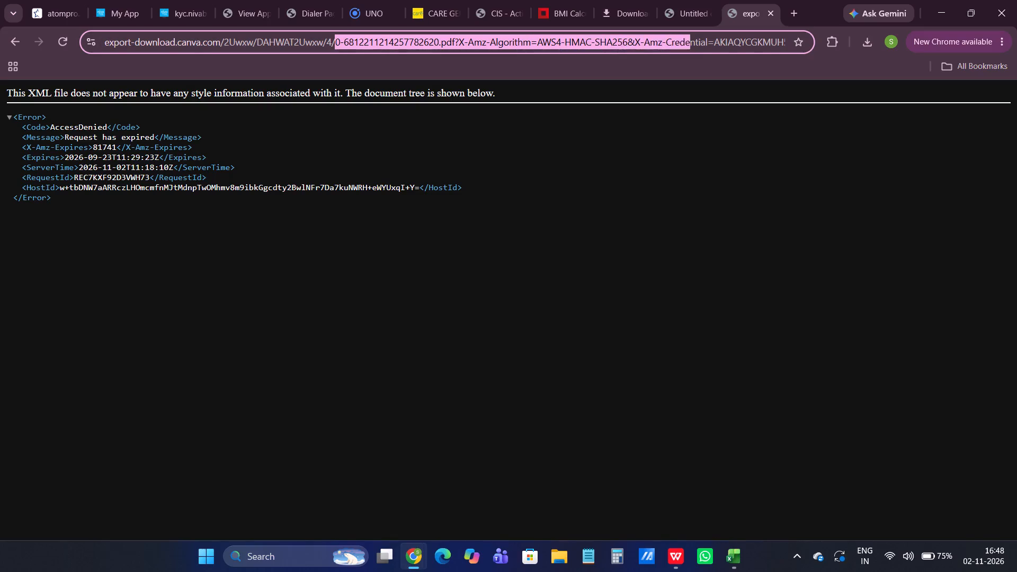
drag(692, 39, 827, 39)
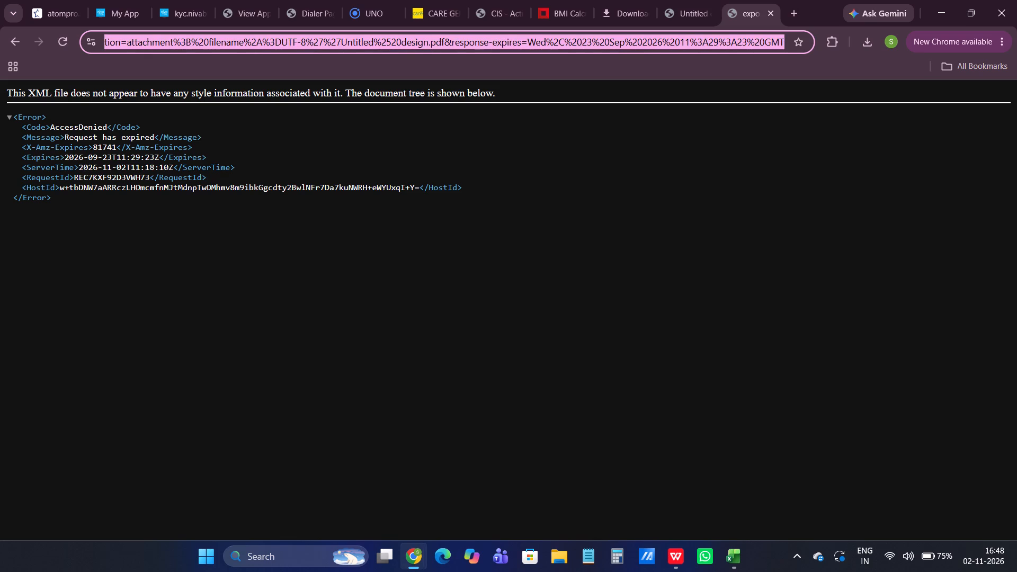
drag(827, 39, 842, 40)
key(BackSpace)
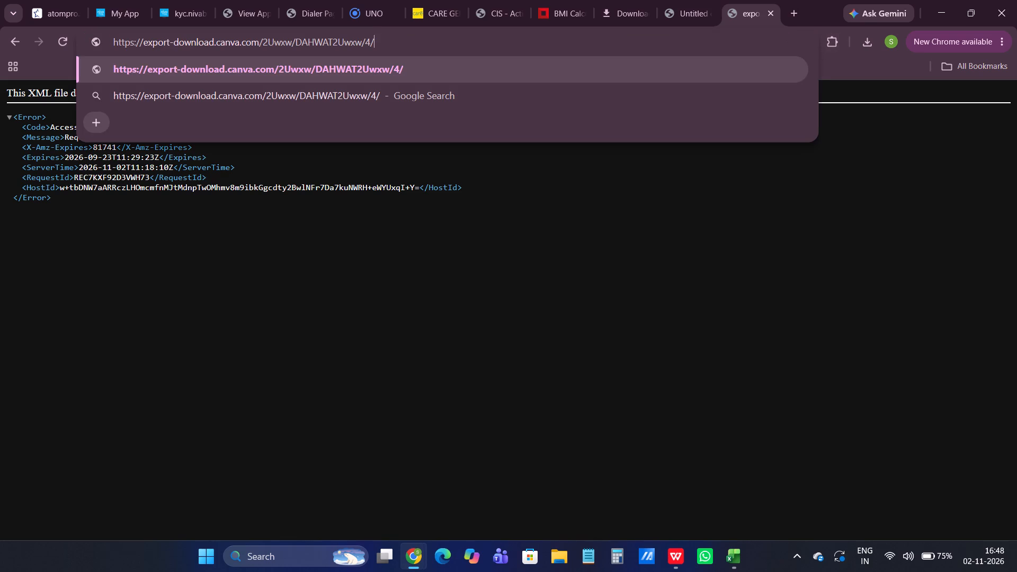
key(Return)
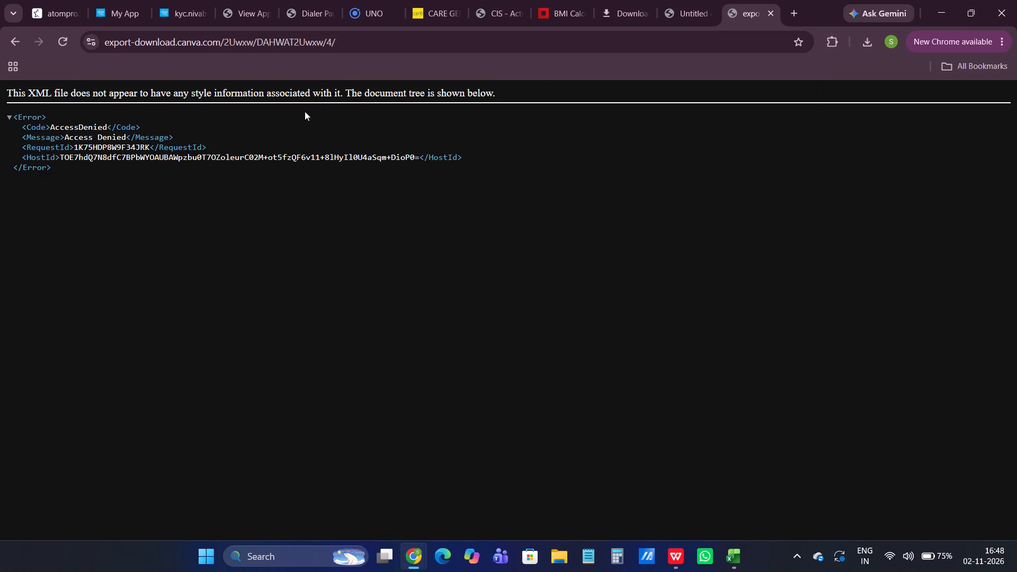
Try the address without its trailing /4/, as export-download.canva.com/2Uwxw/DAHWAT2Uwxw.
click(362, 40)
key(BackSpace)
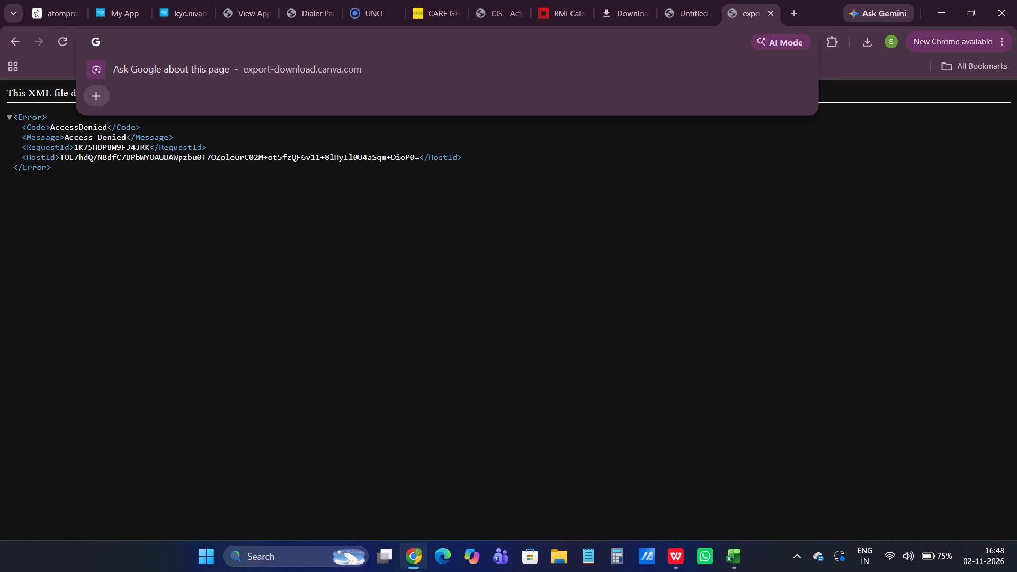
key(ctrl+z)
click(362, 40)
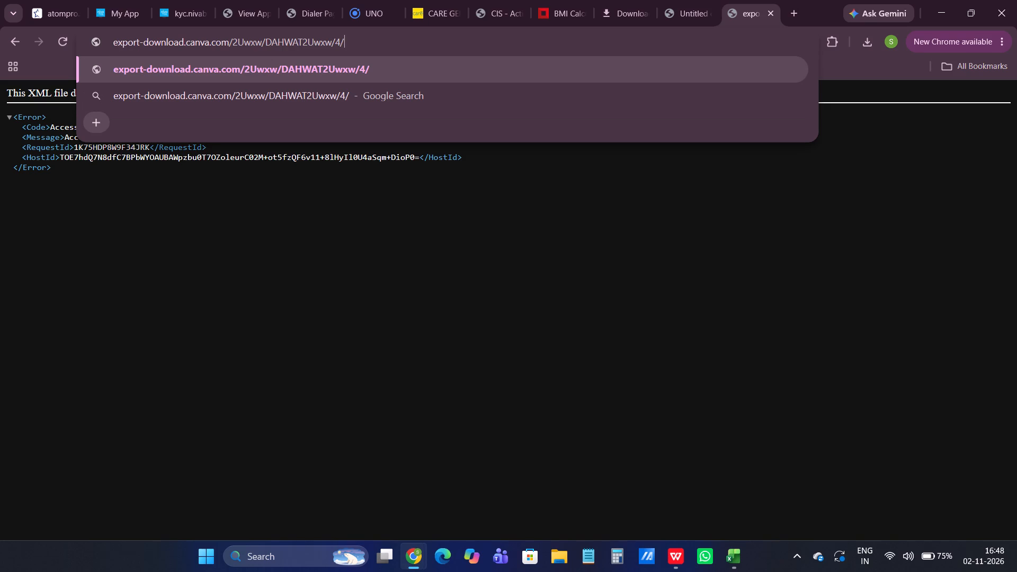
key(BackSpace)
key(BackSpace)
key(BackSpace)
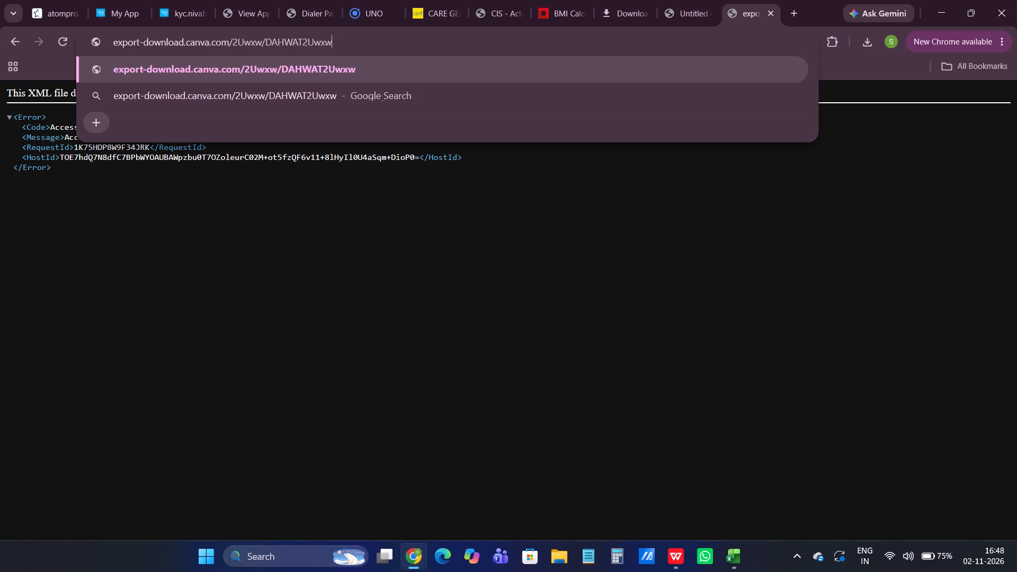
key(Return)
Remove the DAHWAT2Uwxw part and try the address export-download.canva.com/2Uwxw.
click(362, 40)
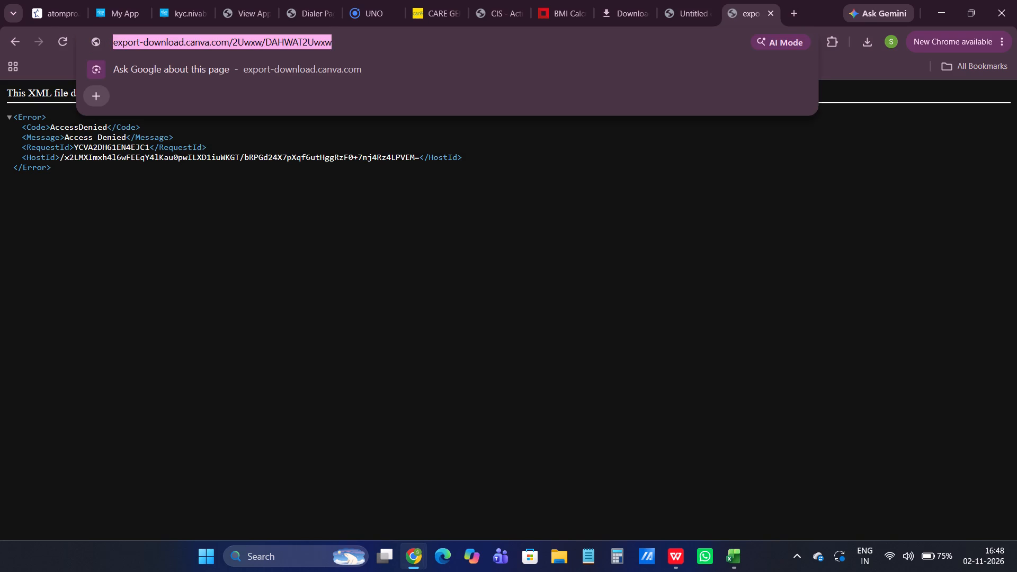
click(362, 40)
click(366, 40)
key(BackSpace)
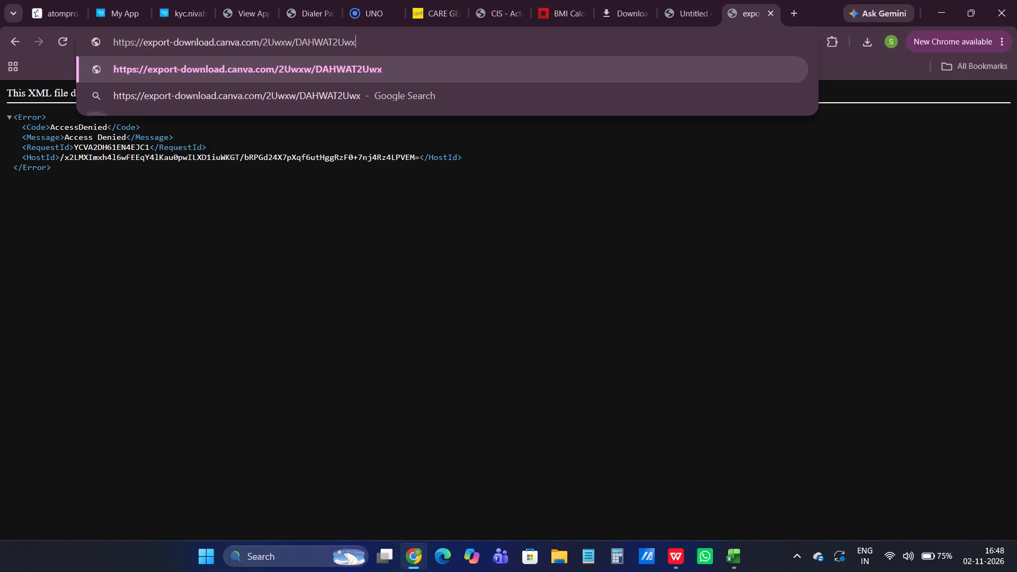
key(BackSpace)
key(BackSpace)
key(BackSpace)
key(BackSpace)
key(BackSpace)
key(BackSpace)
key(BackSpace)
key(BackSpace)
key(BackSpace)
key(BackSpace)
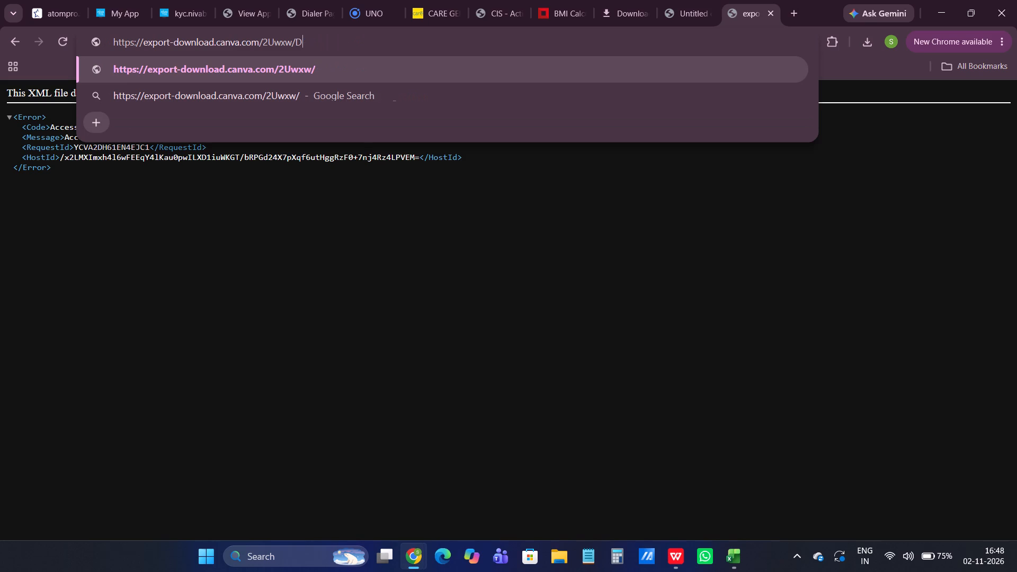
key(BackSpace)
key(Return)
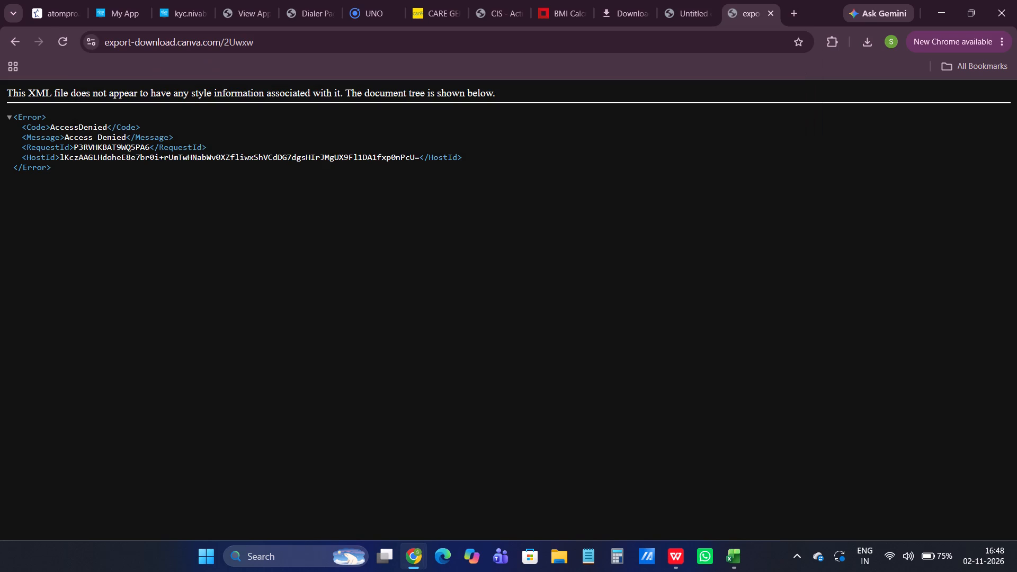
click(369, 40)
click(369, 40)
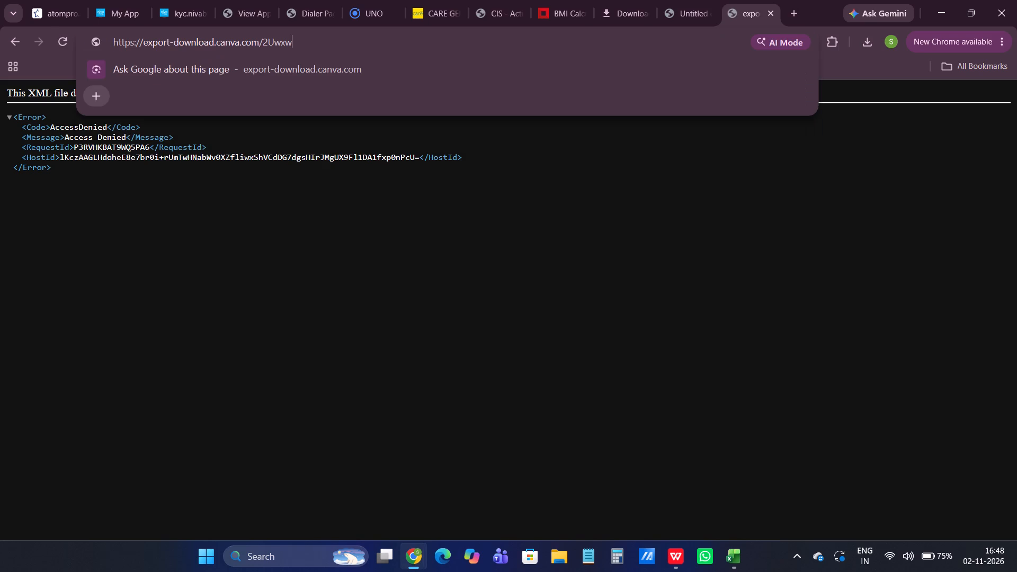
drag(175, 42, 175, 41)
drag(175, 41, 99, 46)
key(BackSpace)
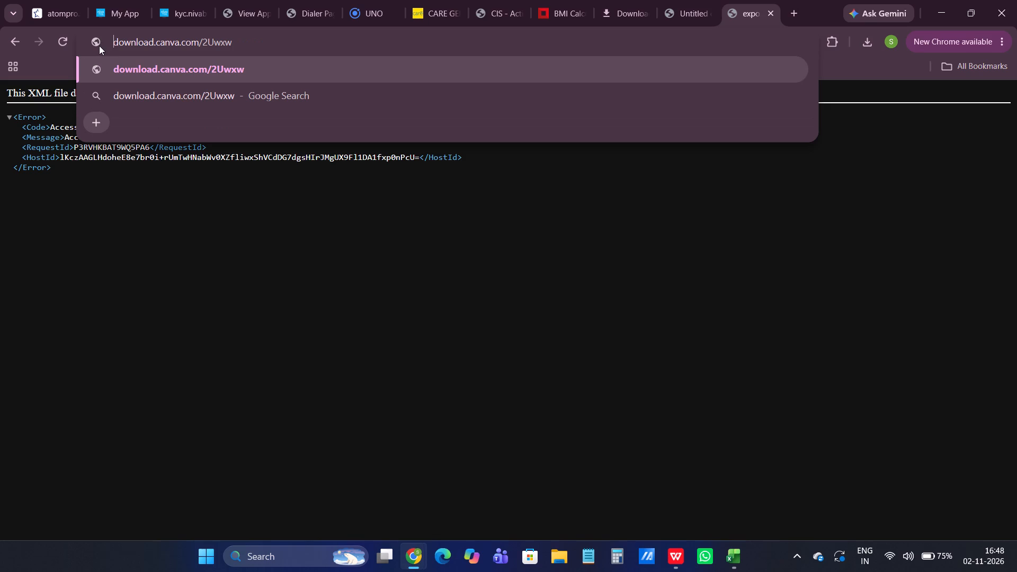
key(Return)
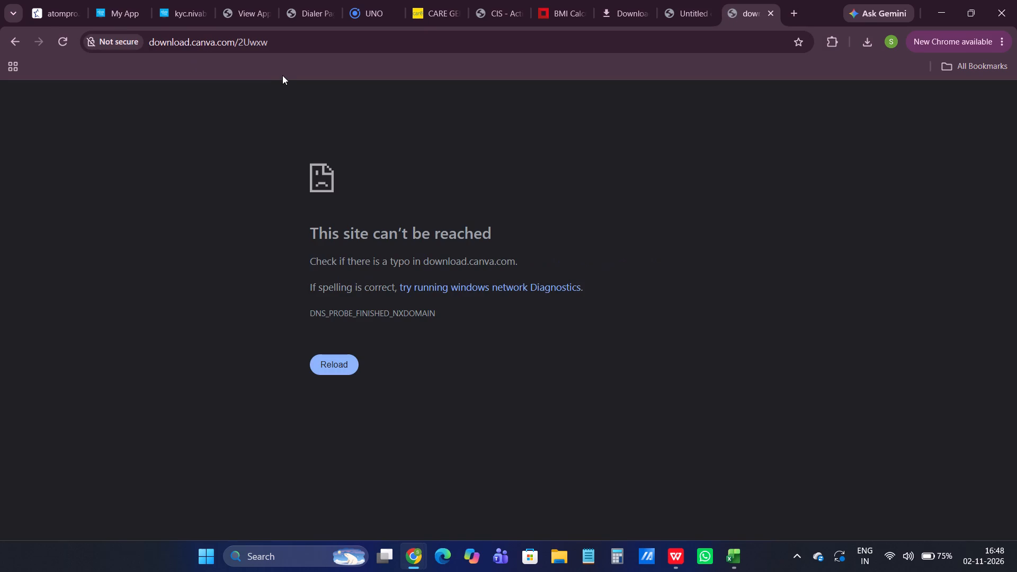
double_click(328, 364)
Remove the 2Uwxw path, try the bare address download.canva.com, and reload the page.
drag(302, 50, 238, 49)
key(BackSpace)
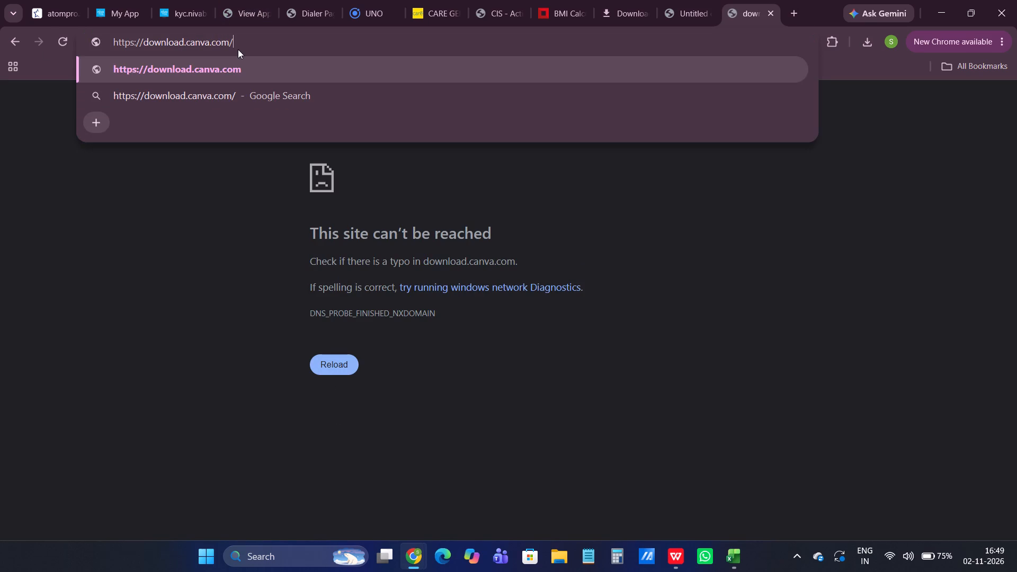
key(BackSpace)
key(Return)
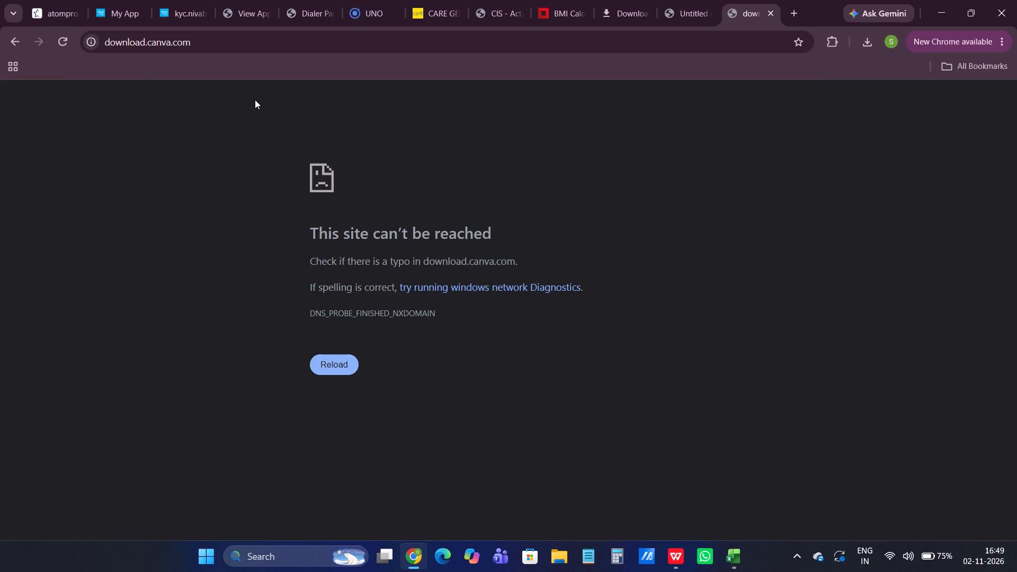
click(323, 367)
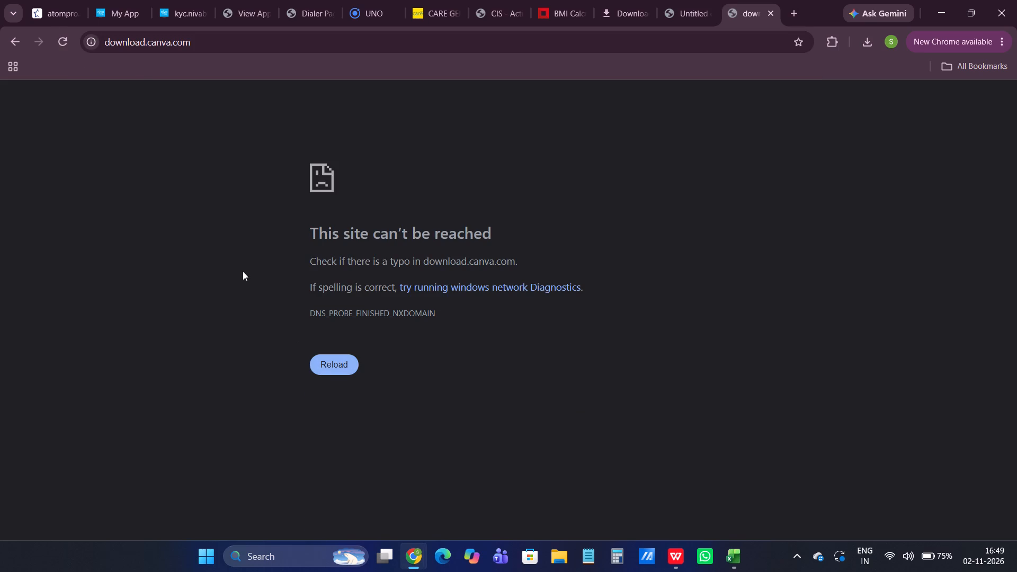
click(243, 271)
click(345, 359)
Close the download.canva.com tab and look over the Untitled design PDF from letterhead to footer.
click(693, 8)
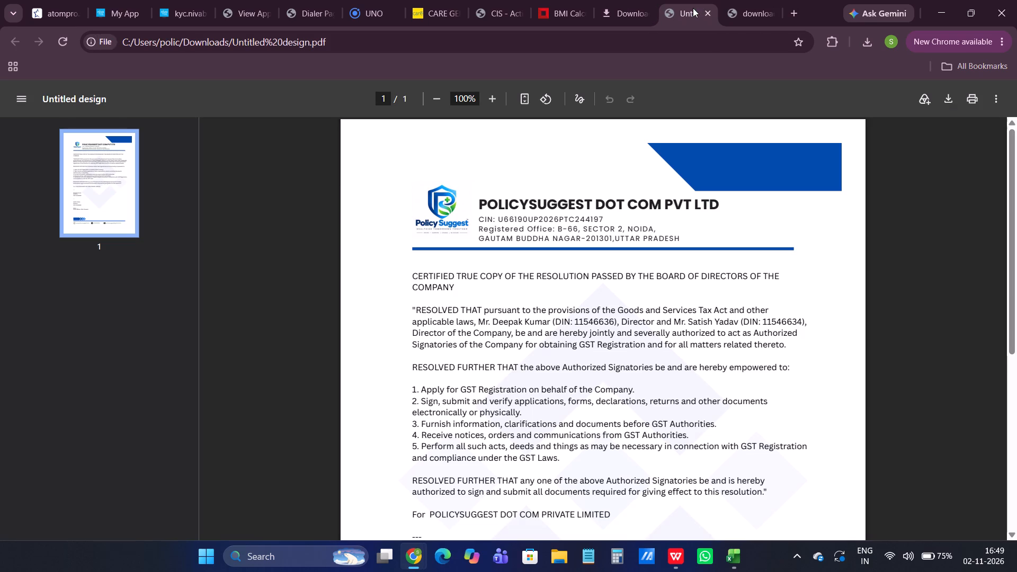
click(761, 7)
click(768, 17)
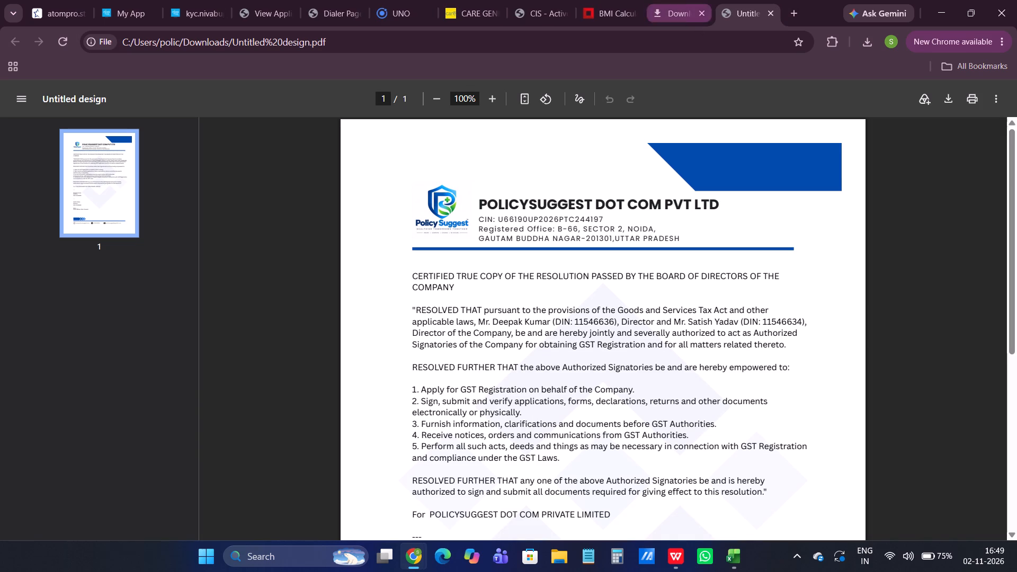
scroll(541, 255, down, 15)
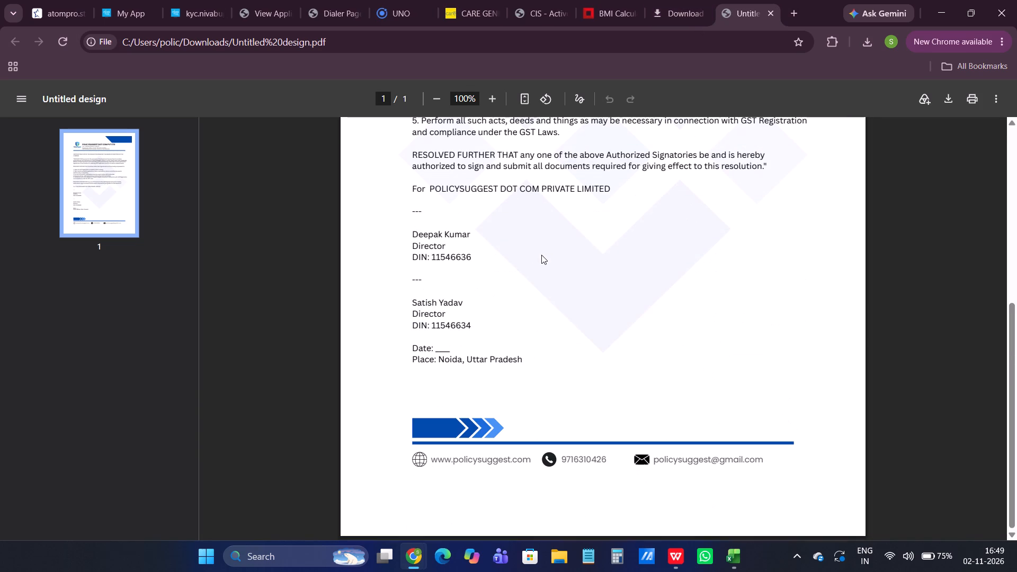
scroll(540, 254, up, 10)
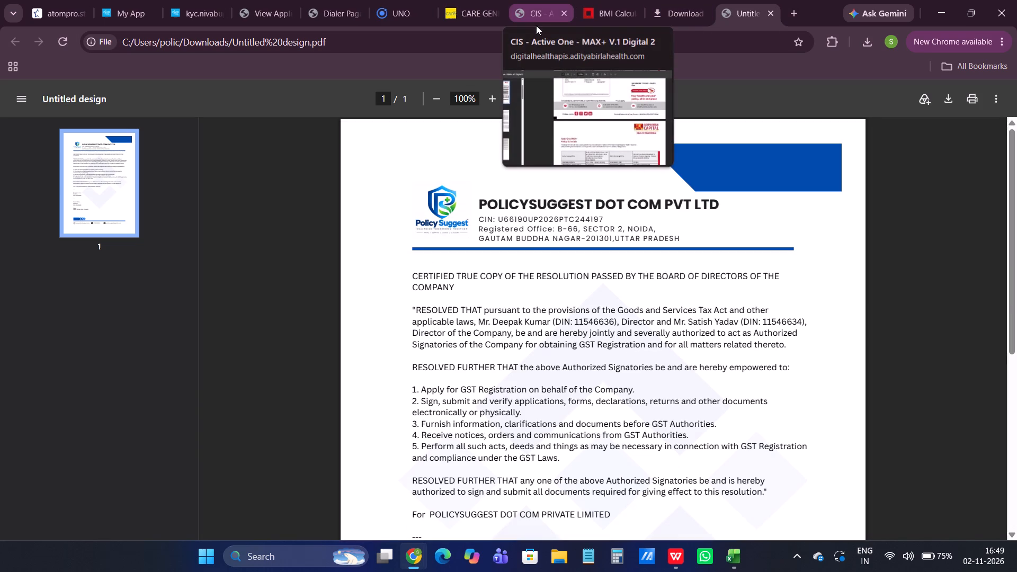
Open the browsing history and look through the visited pages by date back to Monday, 19 October 2026.
key(ctrl+h)
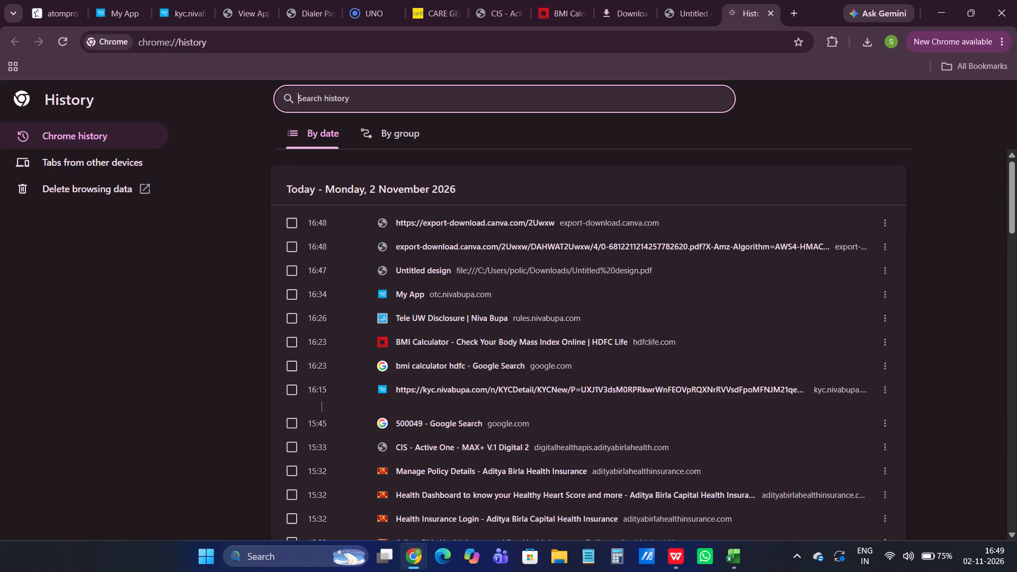
scroll(435, 270, down, 20)
scroll(435, 270, down, 17)
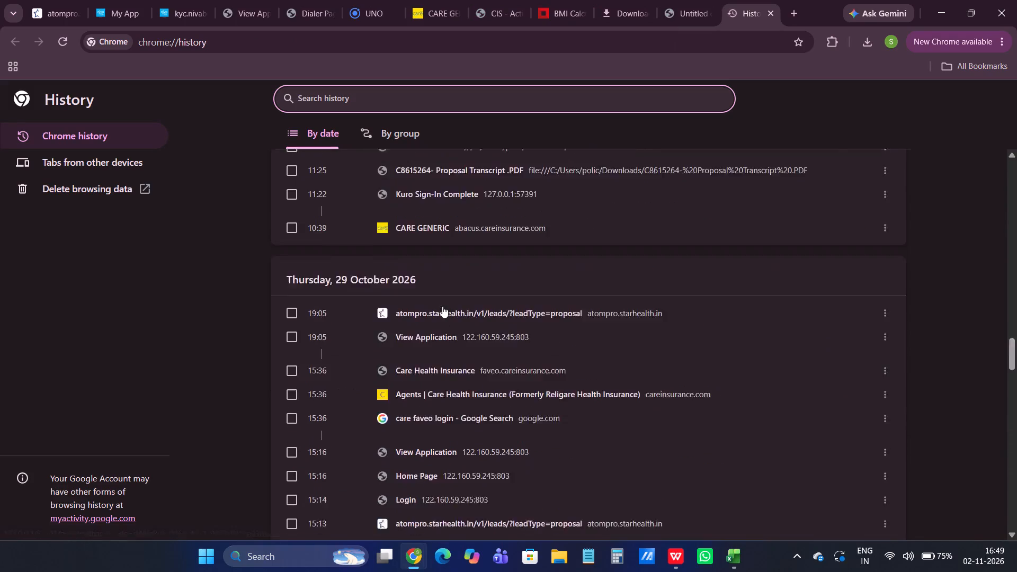
scroll(442, 306, down, 14)
scroll(442, 297, down, 17)
scroll(443, 296, down, 7)
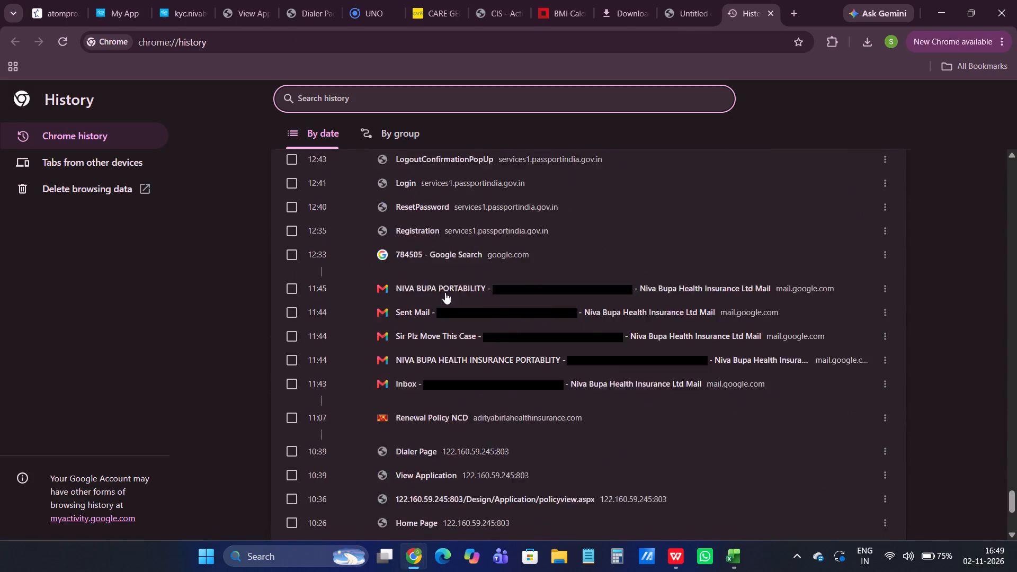
scroll(445, 292, down, 20)
scroll(445, 292, down, 12)
scroll(445, 291, down, 9)
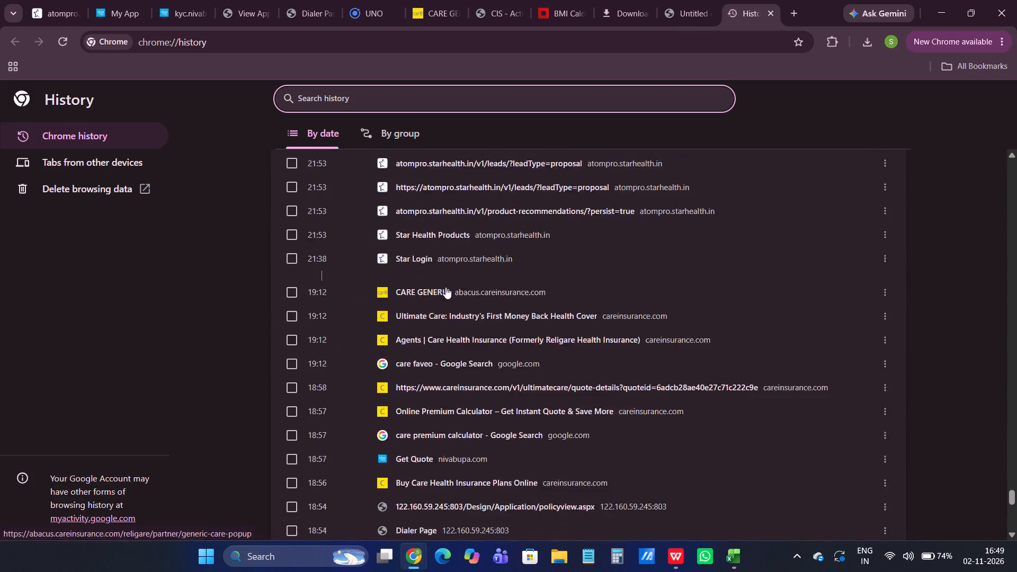
scroll(445, 287, down, 20)
scroll(445, 287, down, 20)
scroll(445, 287, down, 2)
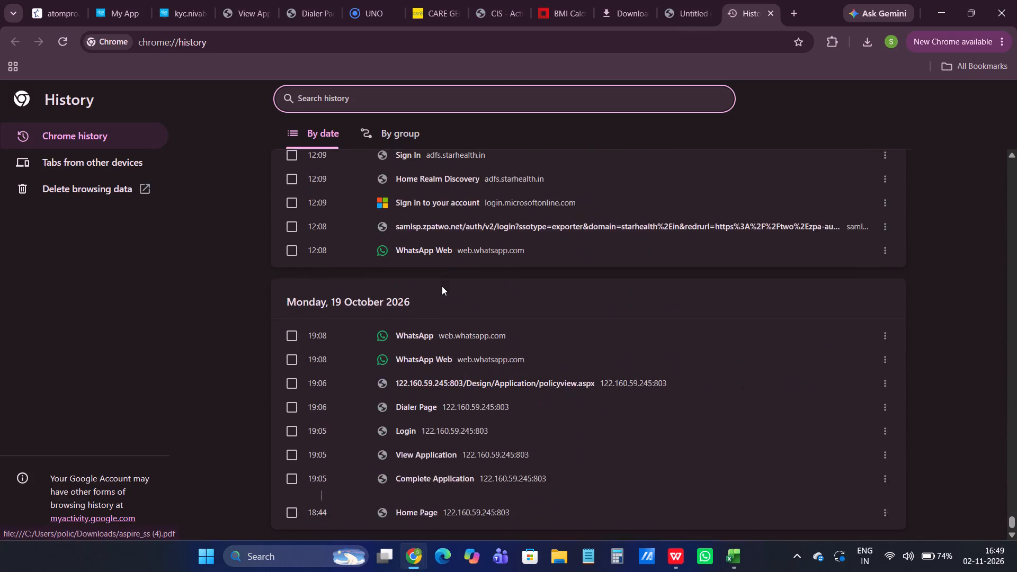
scroll(442, 286, down, 20)
scroll(442, 286, down, 16)
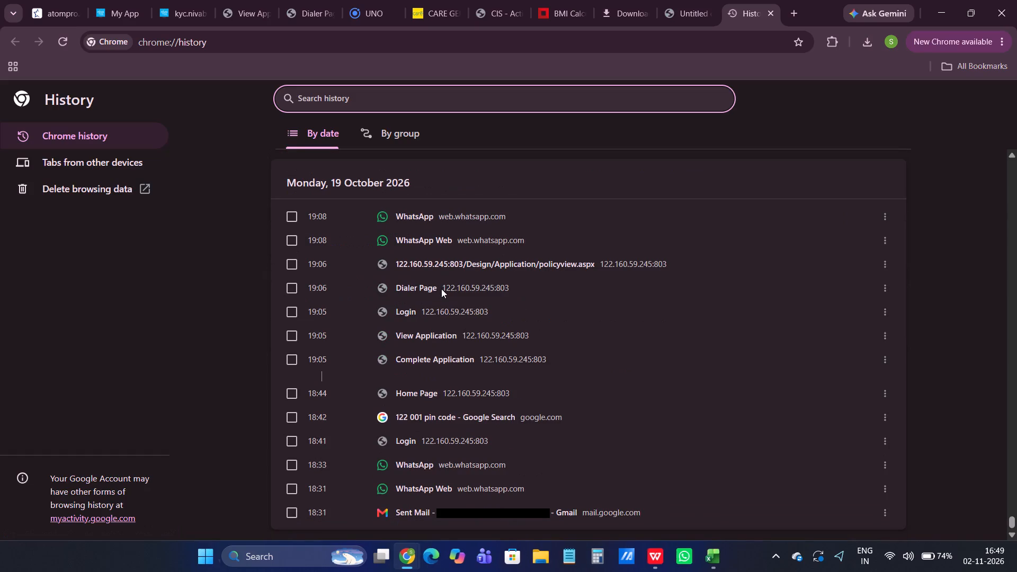
scroll(443, 287, up, 4)
scroll(440, 292, down, 15)
scroll(440, 287, down, 6)
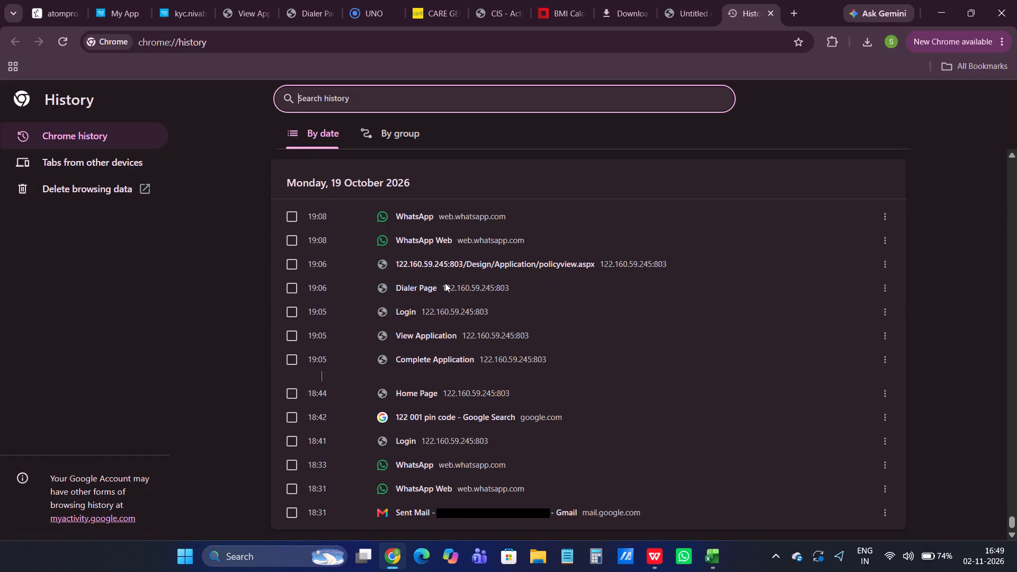
Check the browsing history arranged by group and return to the listing by date.
click(311, 133)
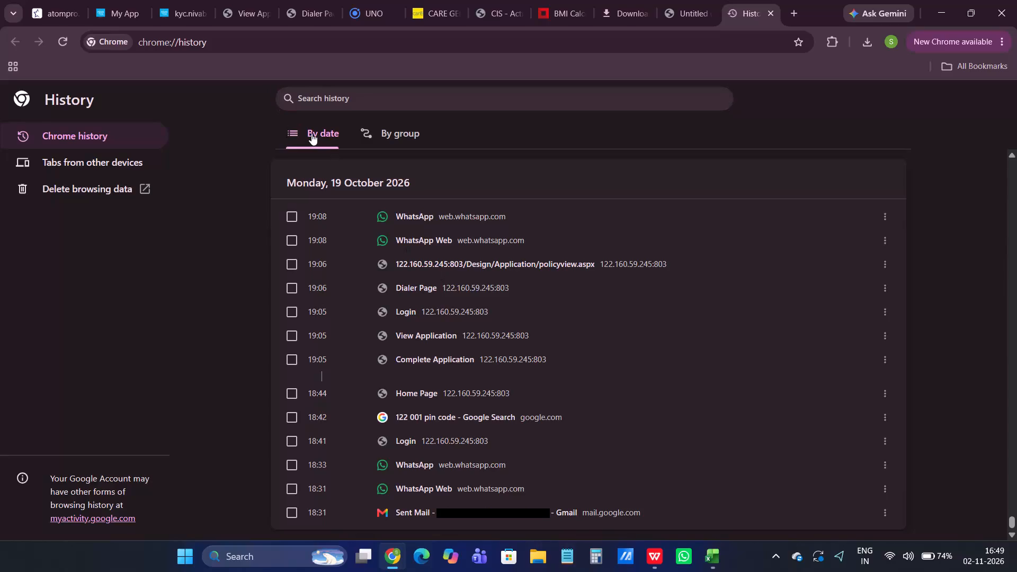
scroll(331, 196, down, 9)
click(381, 134)
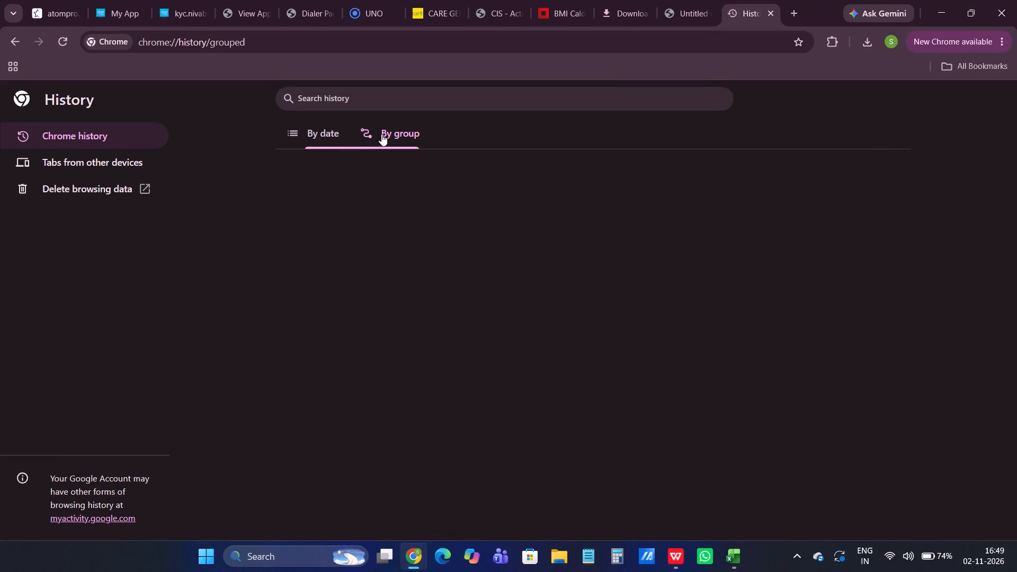
click(329, 135)
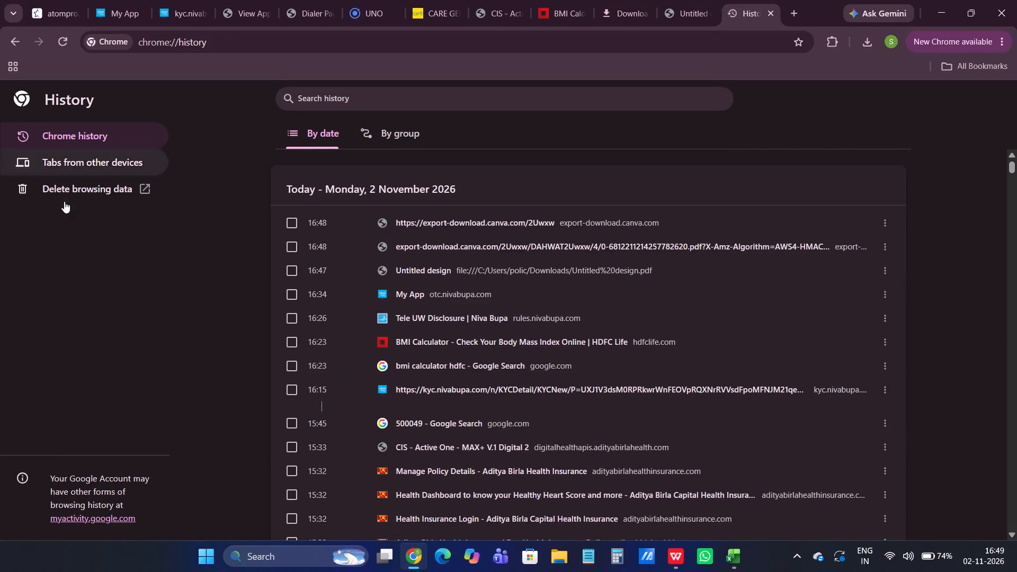
Look through the dated browsing history again back to Monday, 19 October 2026, and close the history tab.
click(206, 384)
scroll(443, 333, down, 20)
scroll(443, 333, down, 15)
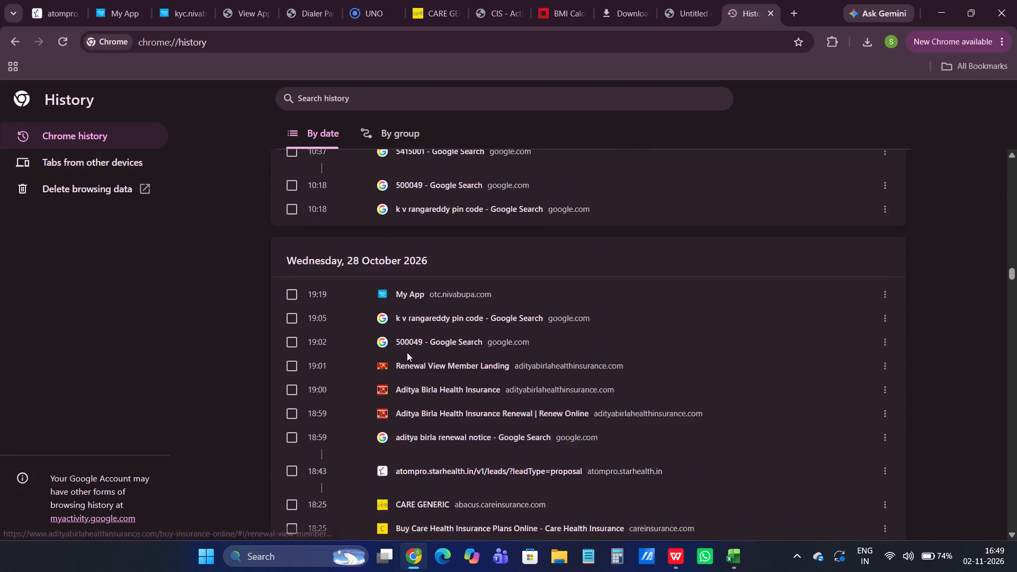
scroll(407, 352, down, 20)
scroll(407, 352, down, 20)
scroll(407, 352, down, 13)
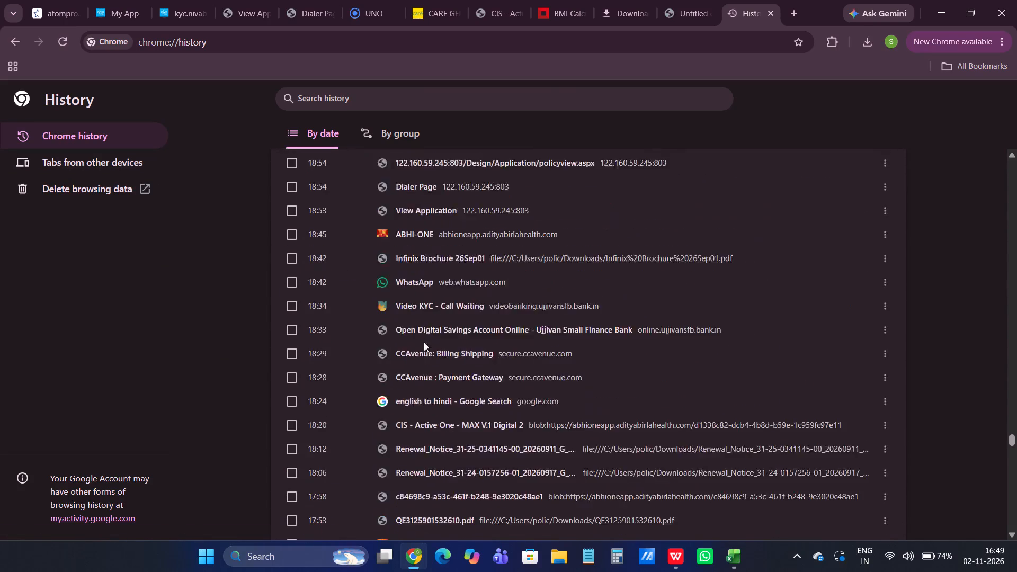
scroll(424, 342, down, 20)
scroll(424, 342, down, 11)
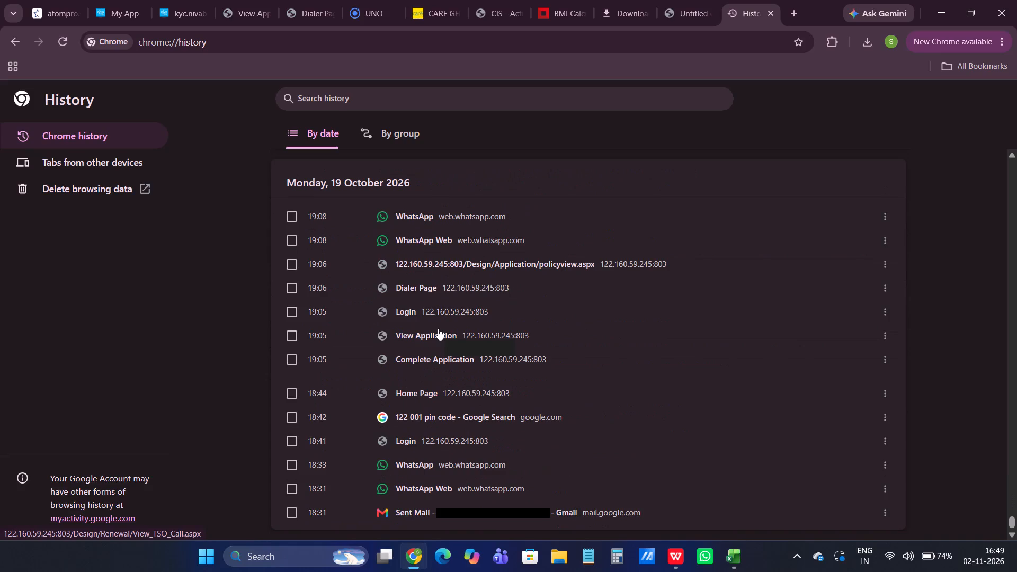
scroll(438, 328, down, 2)
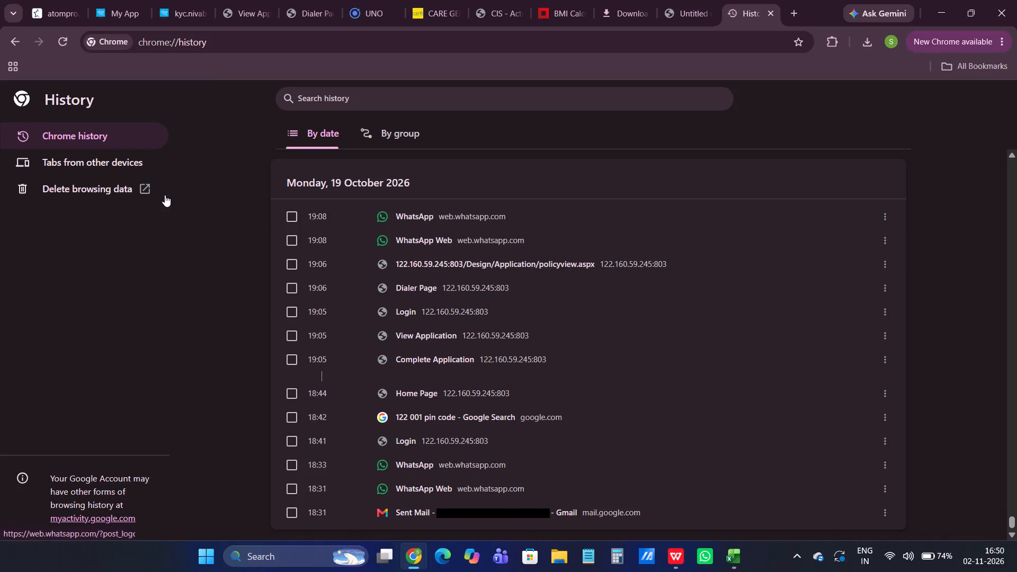
key(Escape)
key(Escape)
key(Escape)
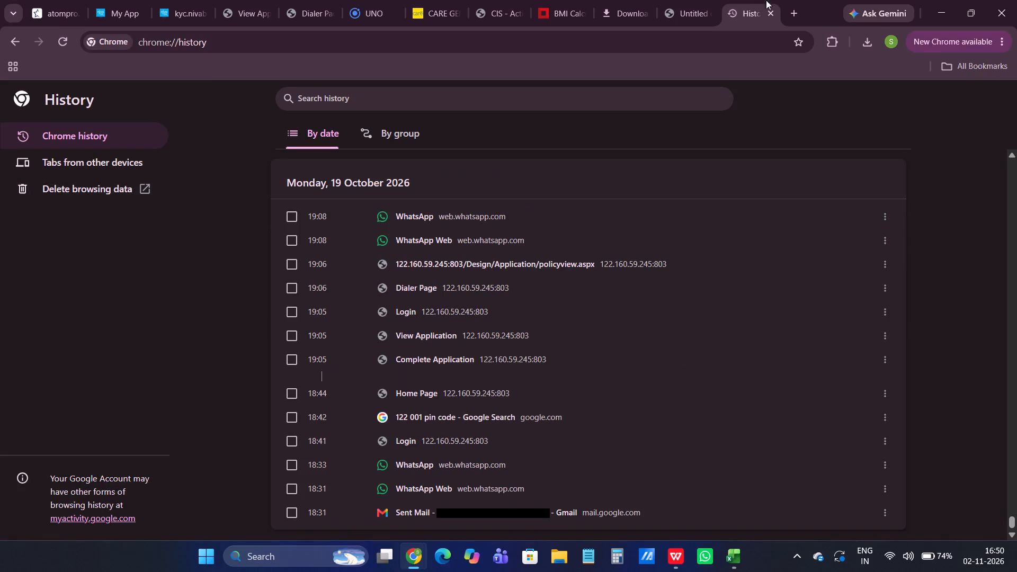
click(772, 13)
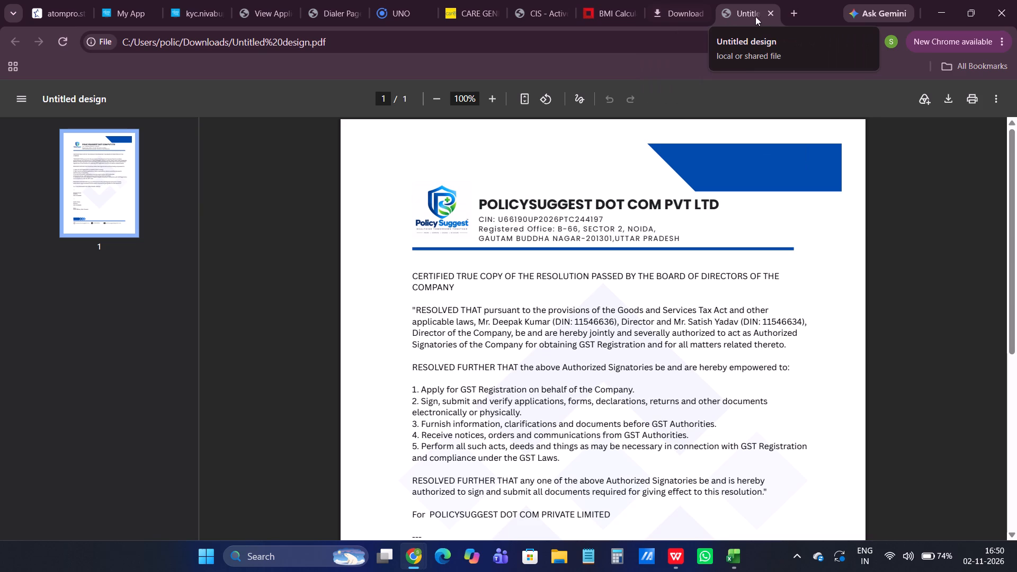
Revisit the download history and switch to the Niva Bupa proposal summary in the My App tab.
click(695, 17)
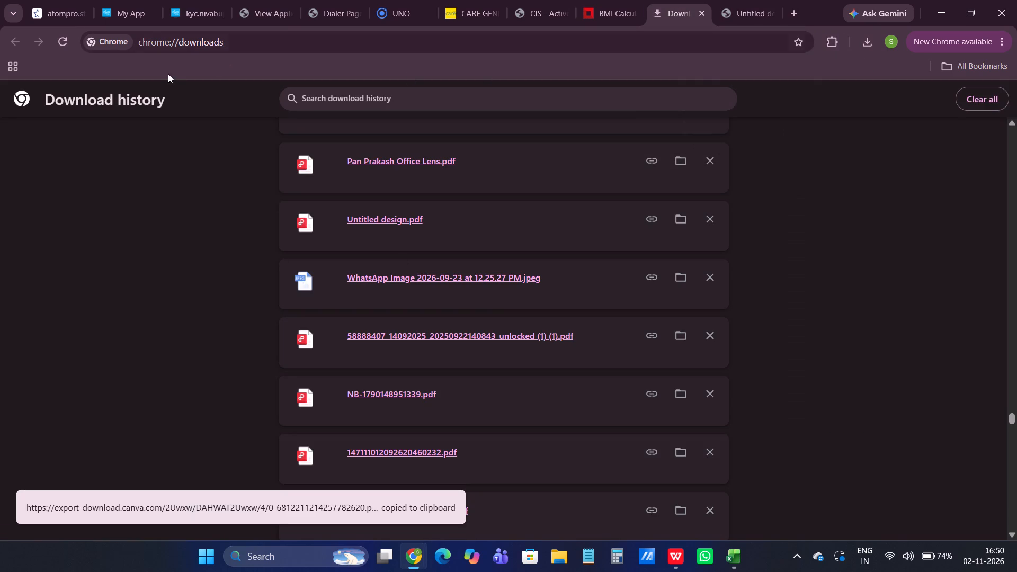
click(139, 10)
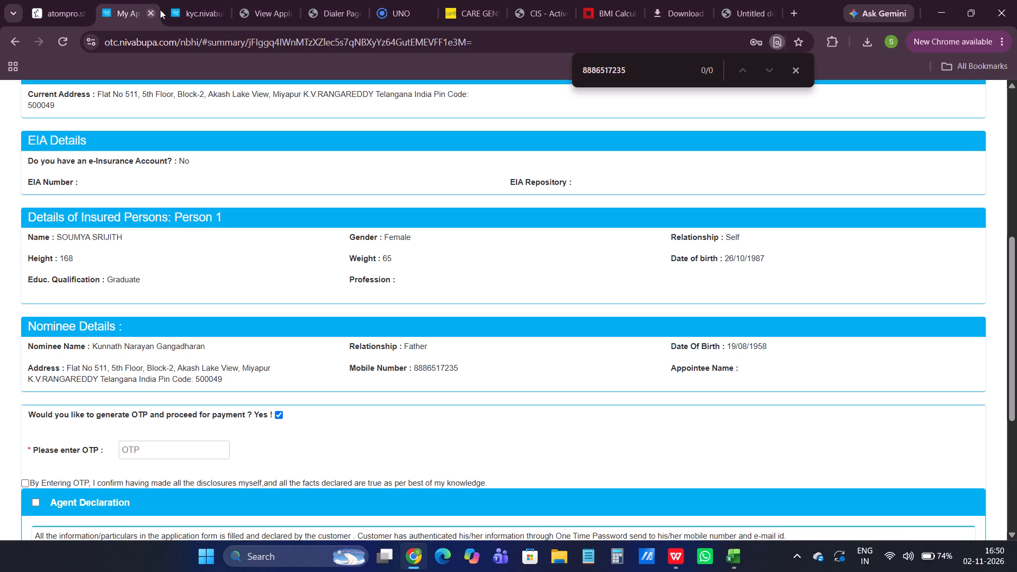
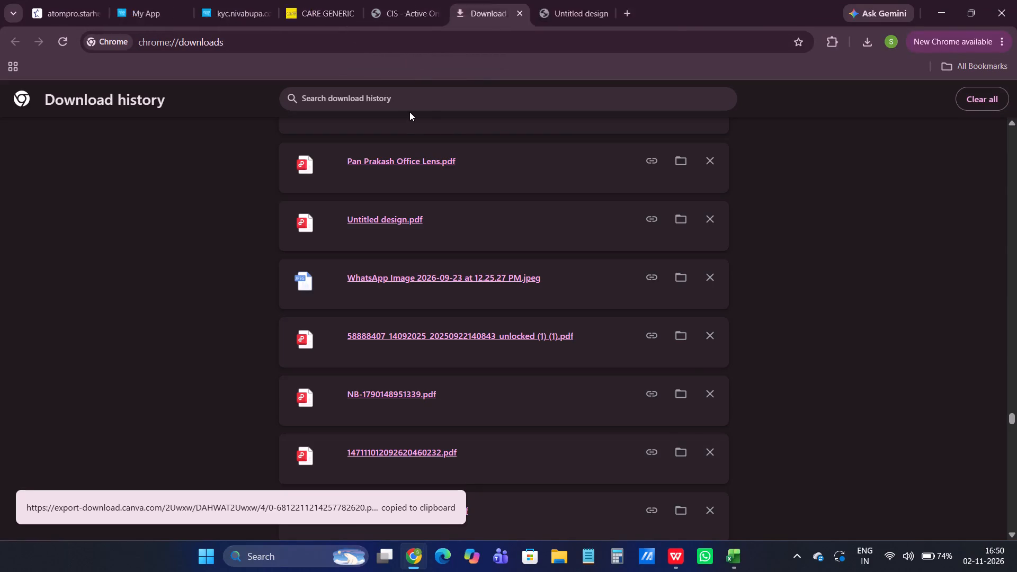
Close the download history and search Google in a new tab for "canvas letterhead design".
click(662, 12)
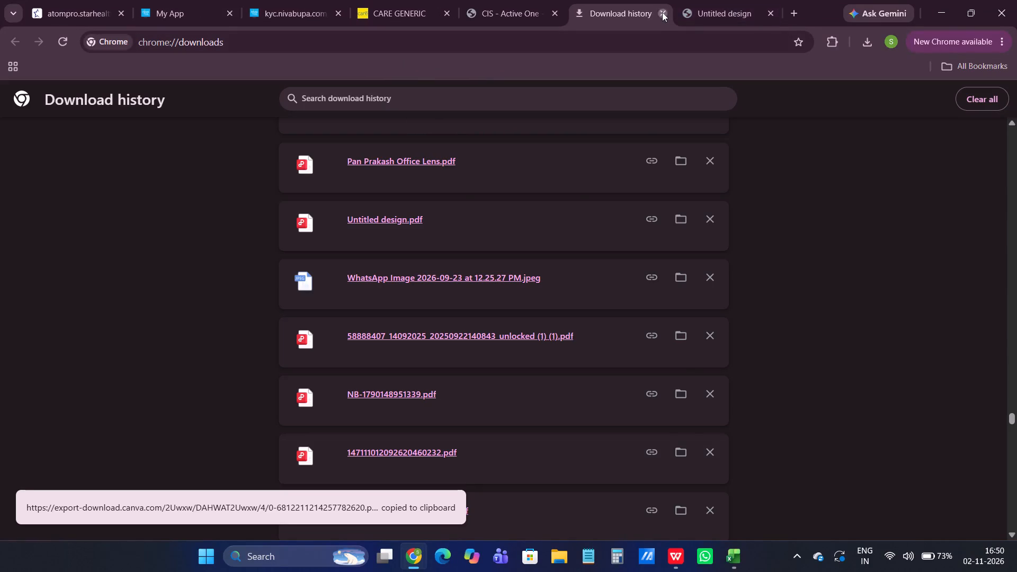
click(682, 7)
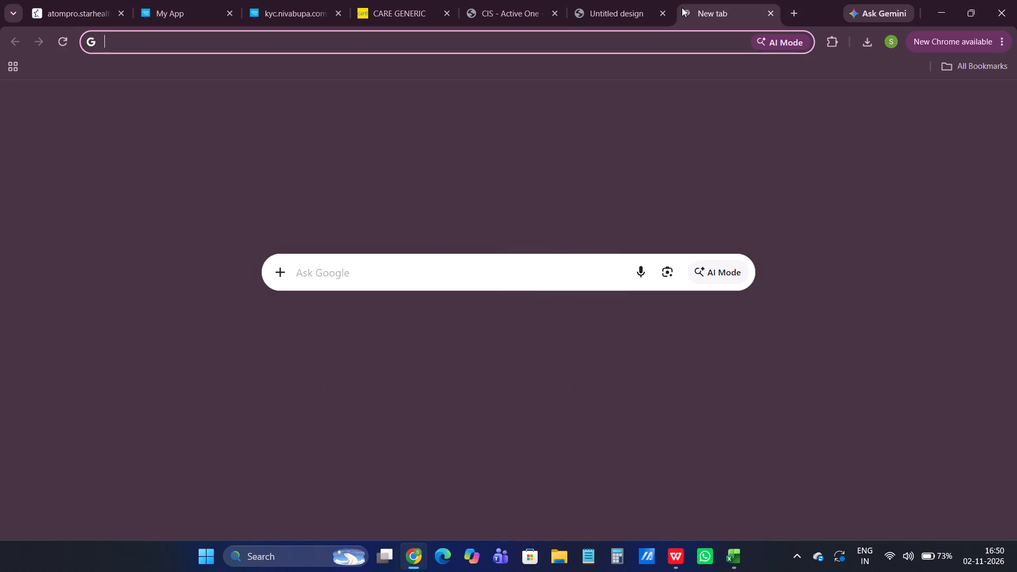
text(CAN)
text(VA)
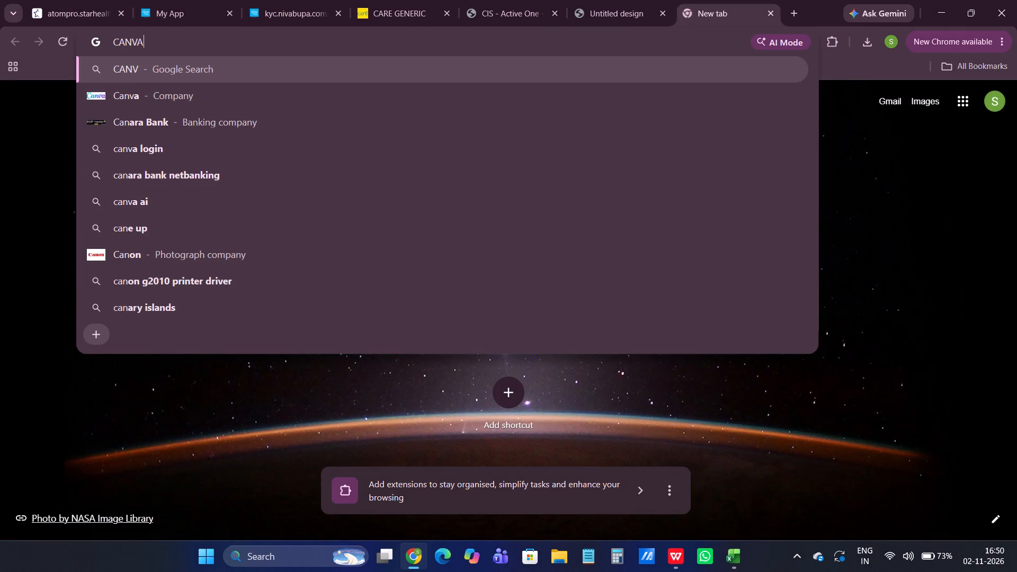
text(S)
key(space)
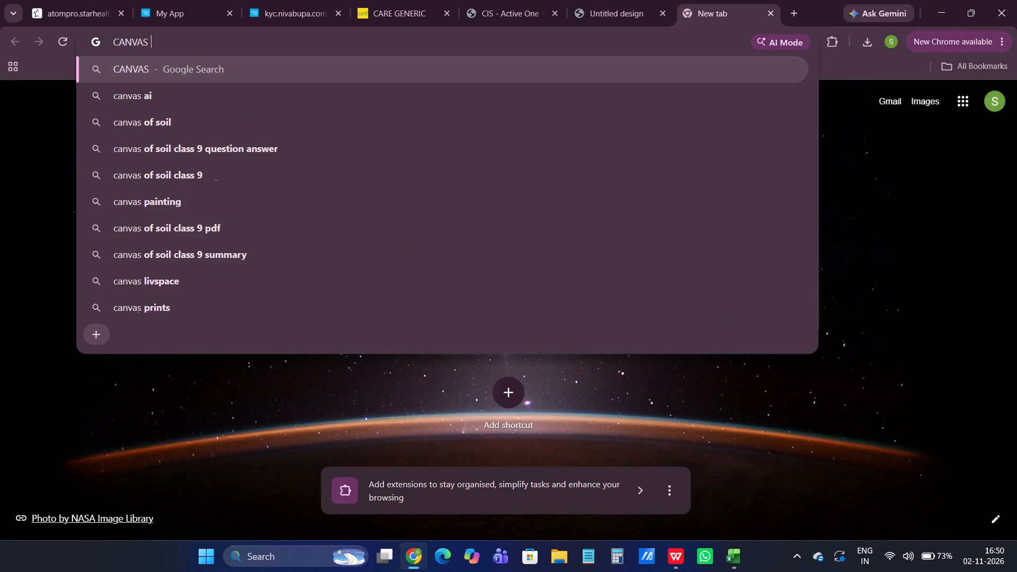
text(LEETER HEAD)
key(space)
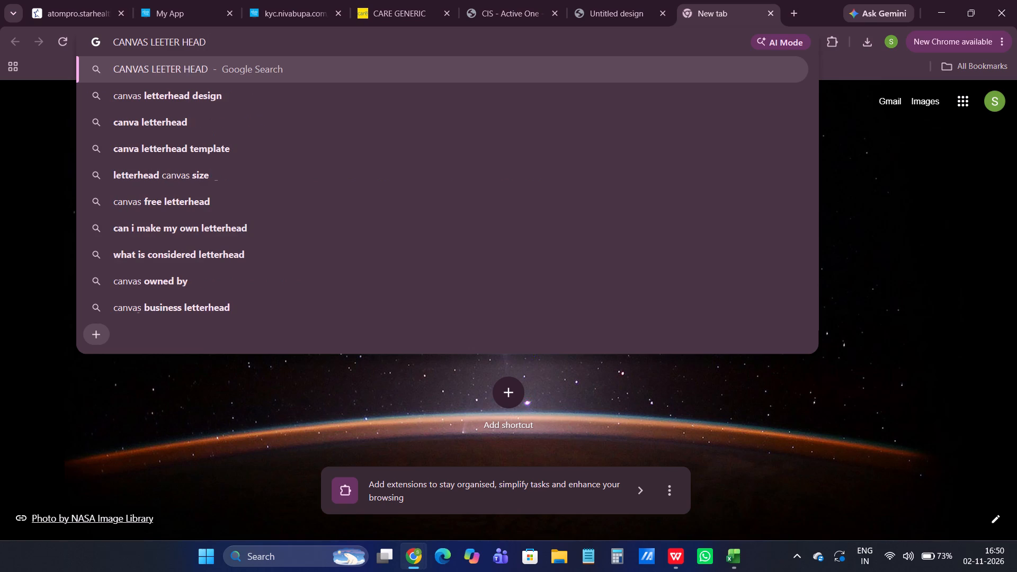
key(Down)
key(Return)
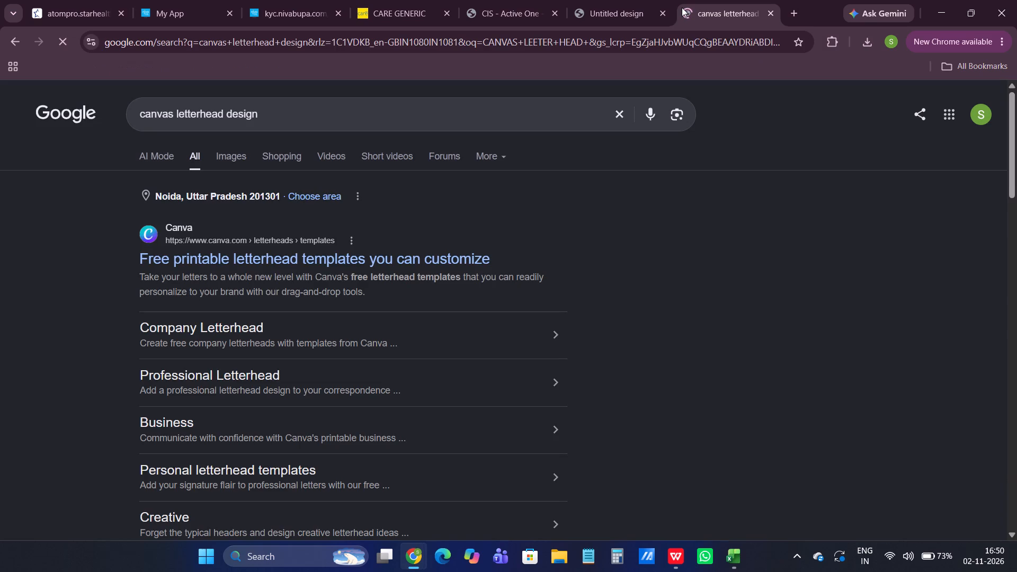
Open Canva's free printable letterhead templates from the results and choose the Blue and White Corporate Company Letterhead.
click(252, 243)
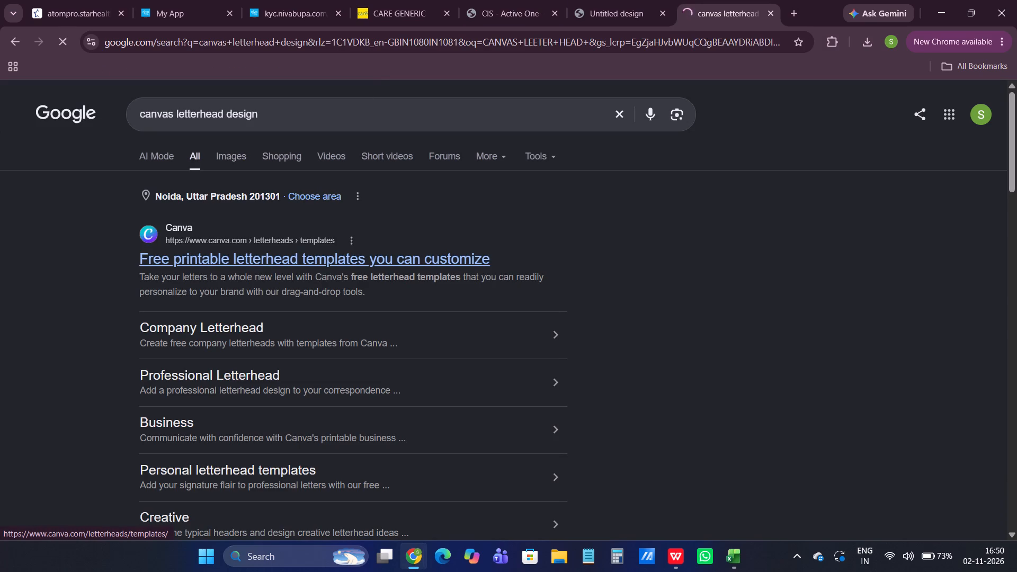
click(218, 260)
scroll(332, 263, down, 2)
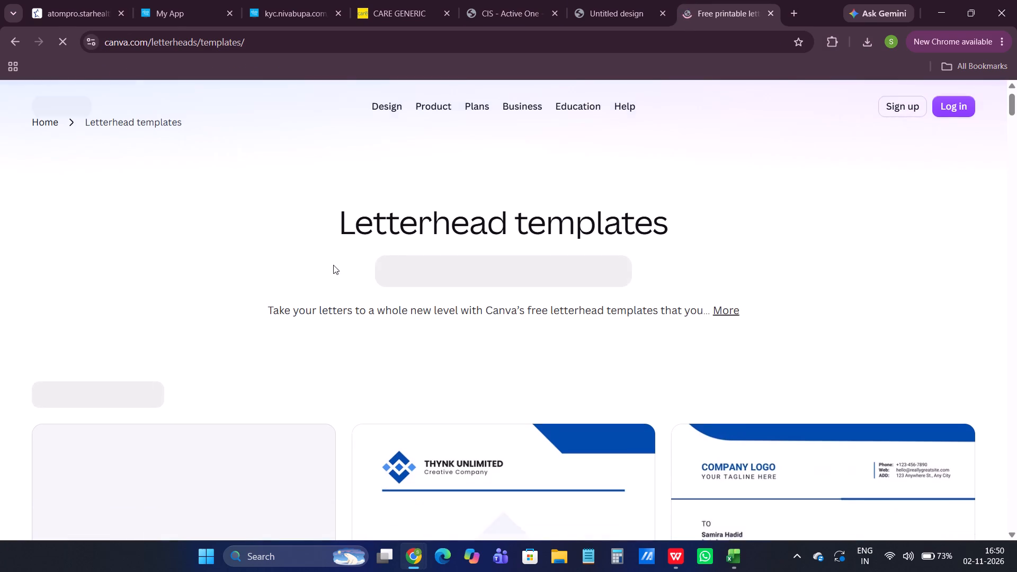
scroll(333, 265, down, 3)
scroll(409, 266, up, 3)
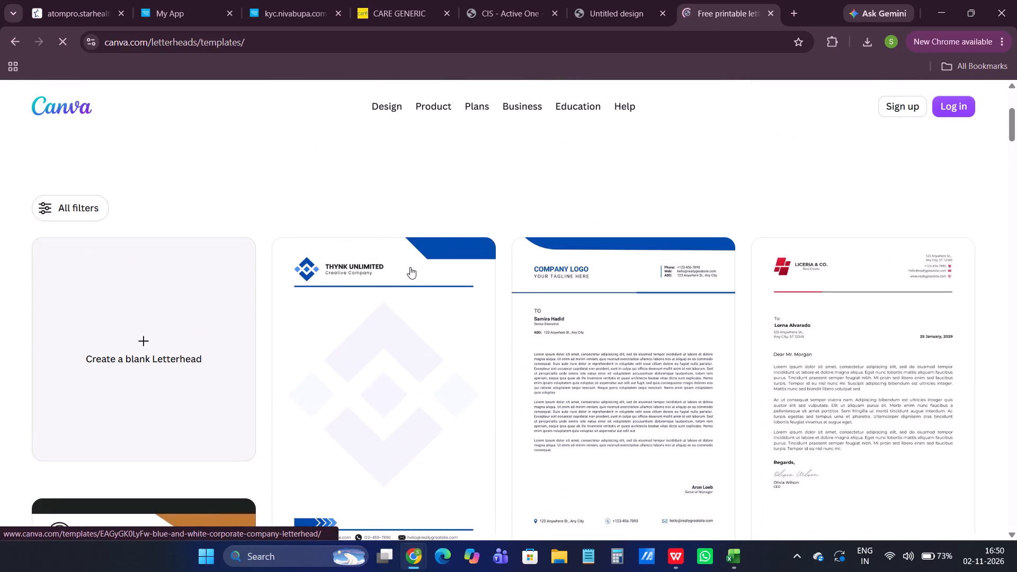
scroll(365, 333, down, 1)
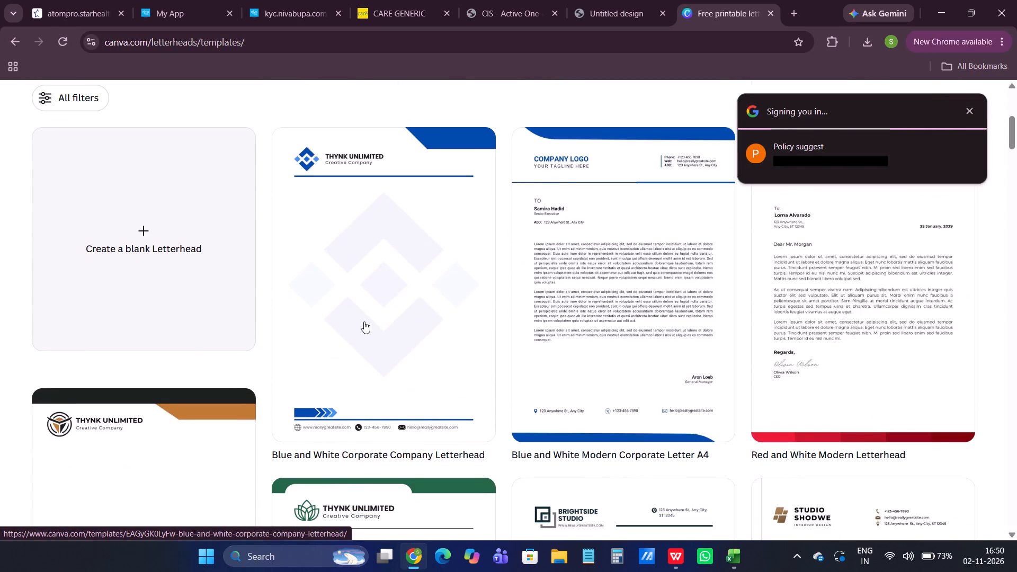
click(365, 318)
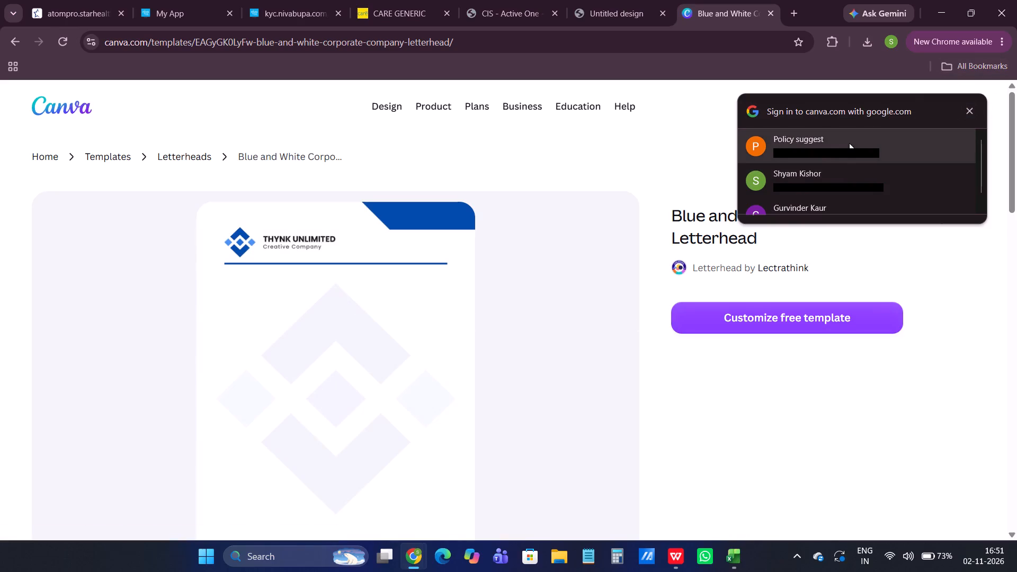
Sign in to Canva with the second listed Google account and get past the usage question to open the letterhead template for editing.
click(813, 177)
click(811, 179)
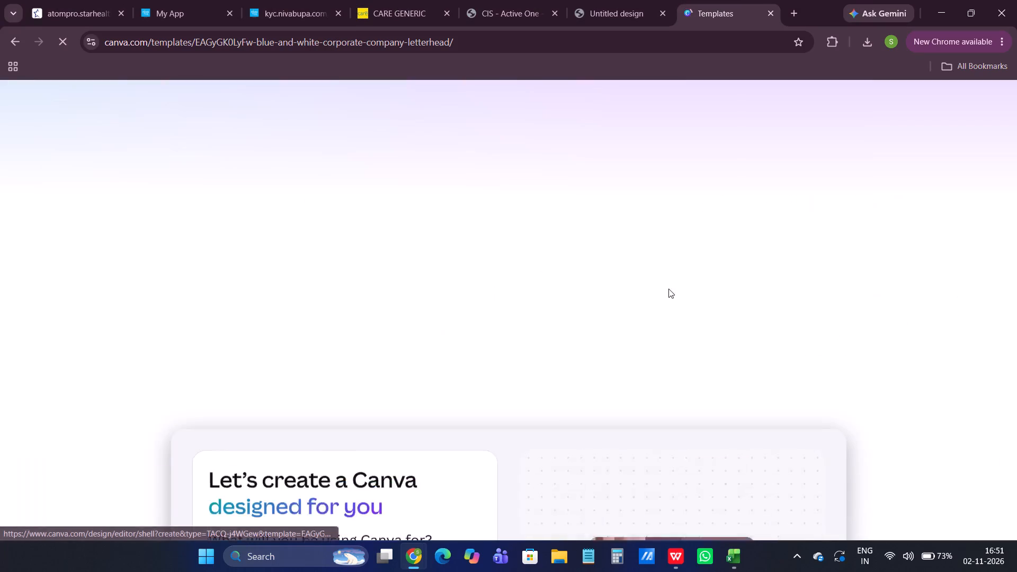
click(269, 346)
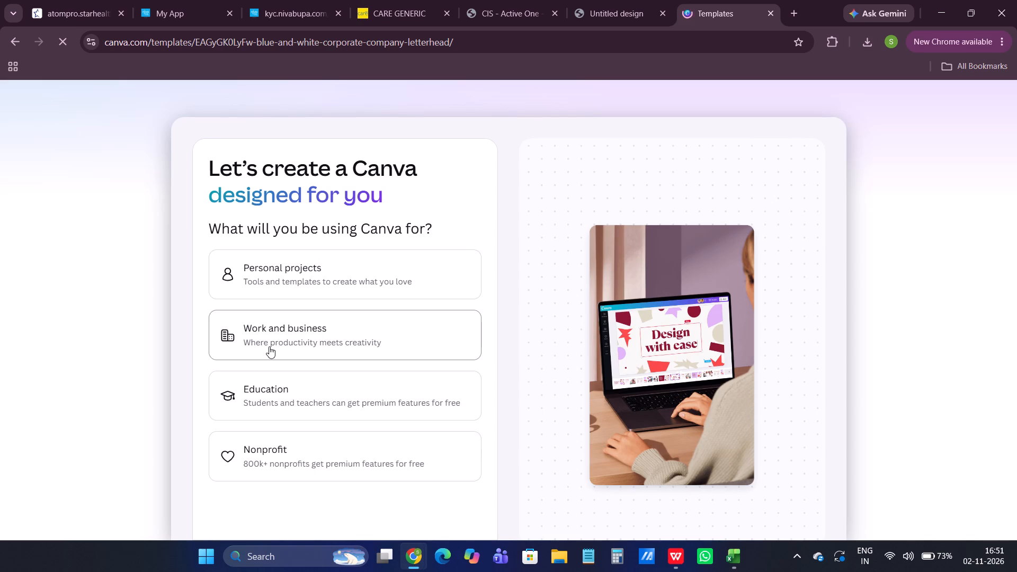
click(361, 269)
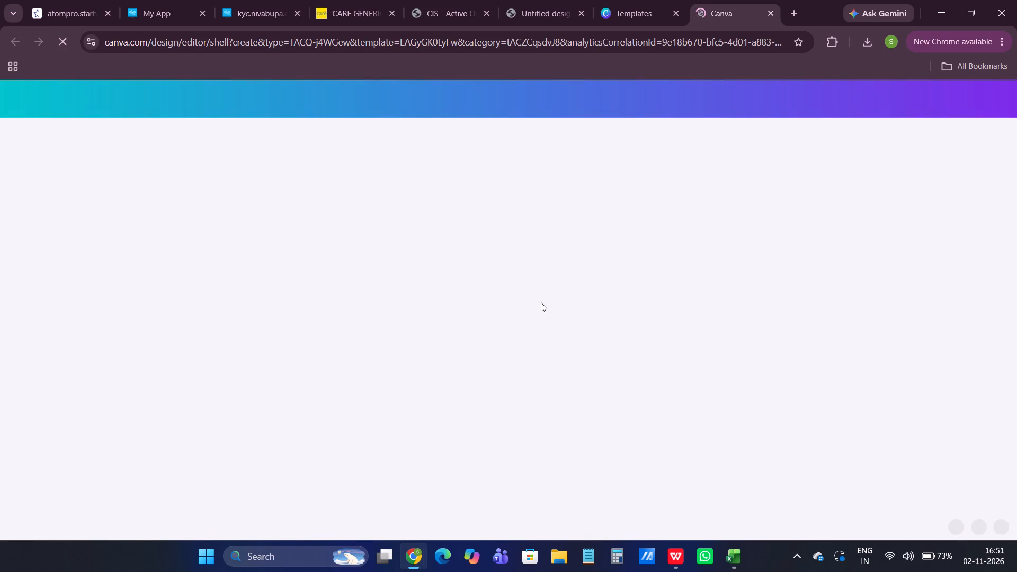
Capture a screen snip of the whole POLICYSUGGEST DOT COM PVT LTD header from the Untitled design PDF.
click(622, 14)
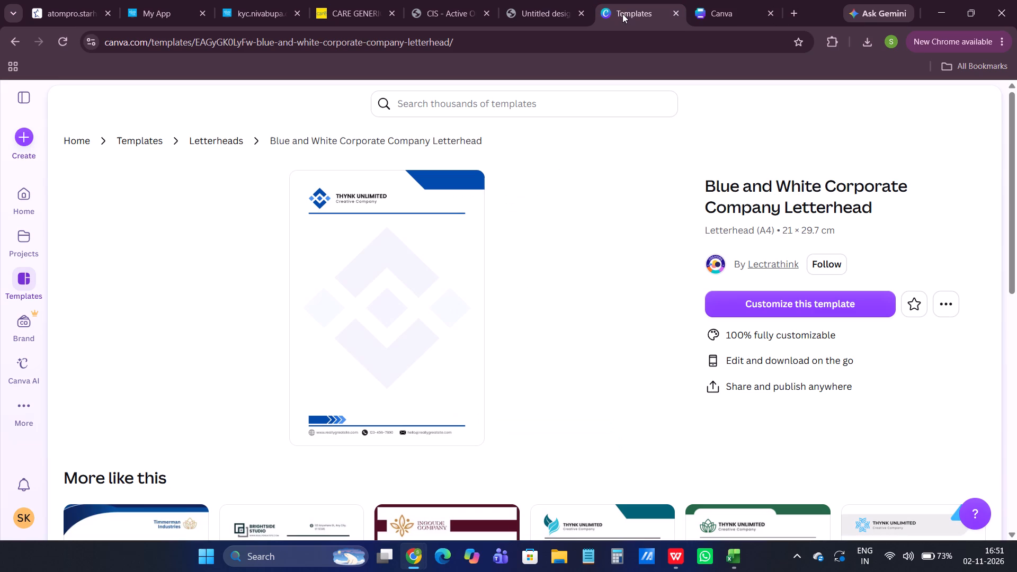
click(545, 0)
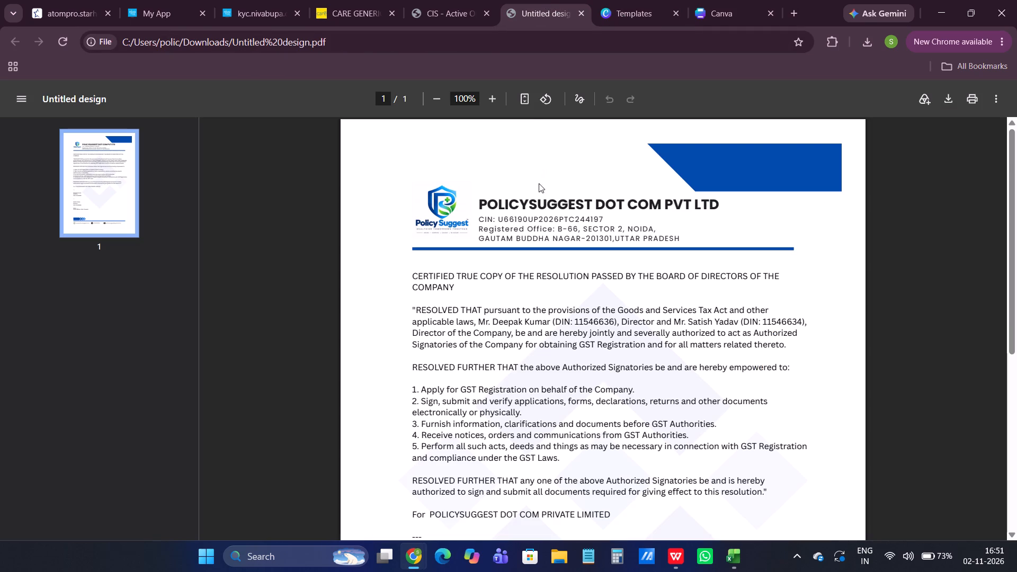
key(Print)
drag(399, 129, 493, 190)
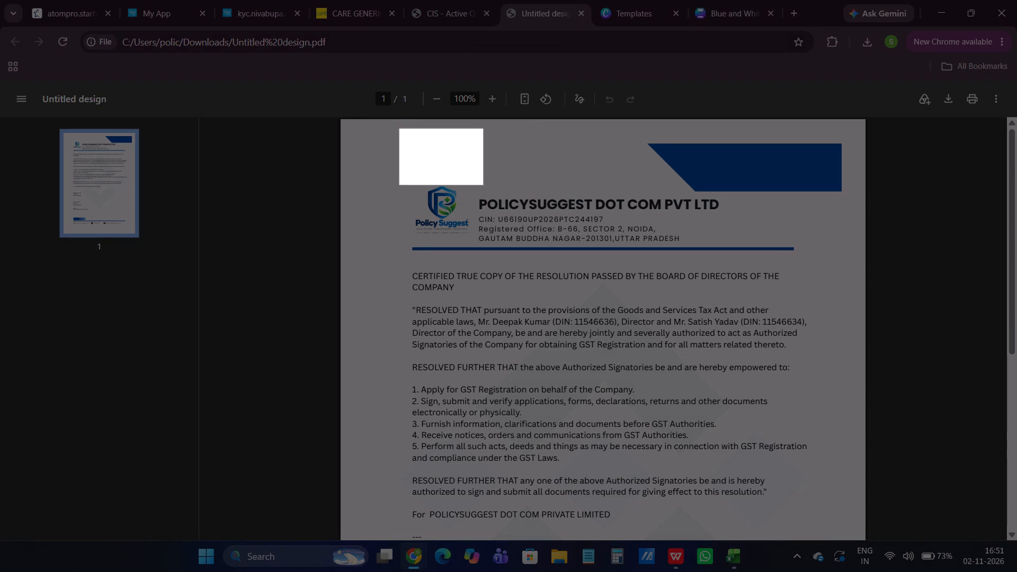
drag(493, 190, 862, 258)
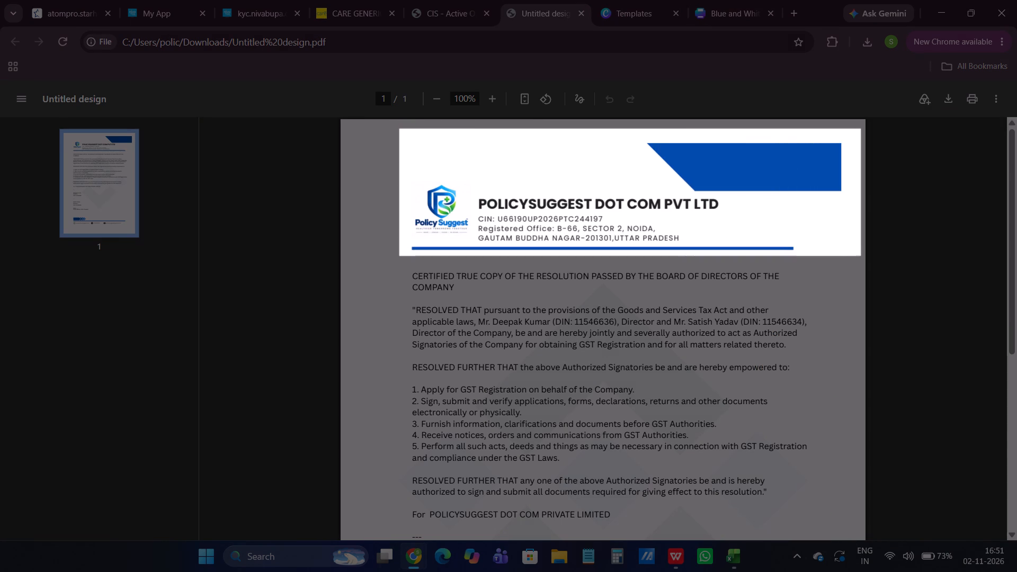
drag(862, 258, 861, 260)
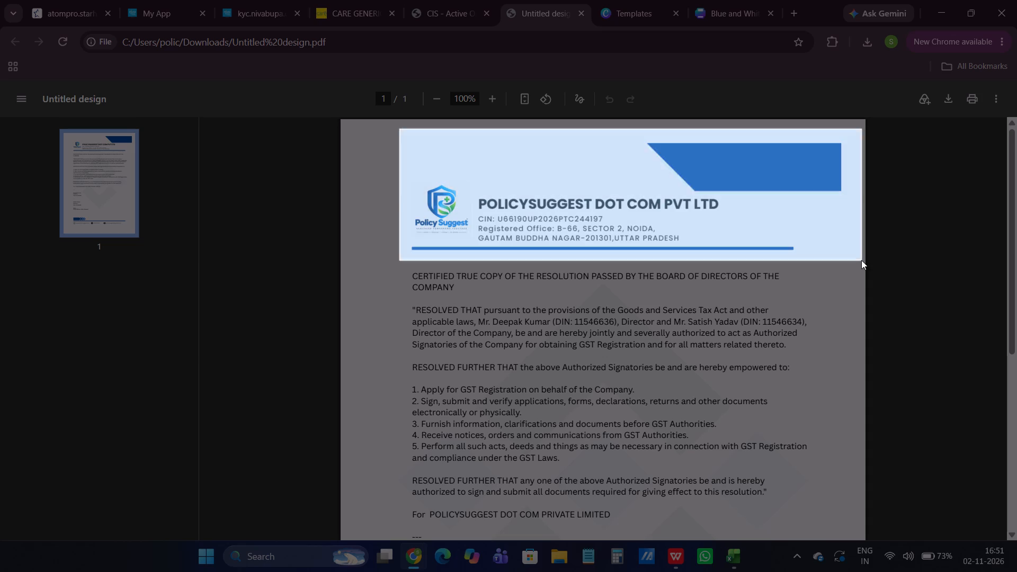
Delete the blue diamond logo beside the THYNK UNLIMITED heading in the Canva letterhead design.
click(632, 4)
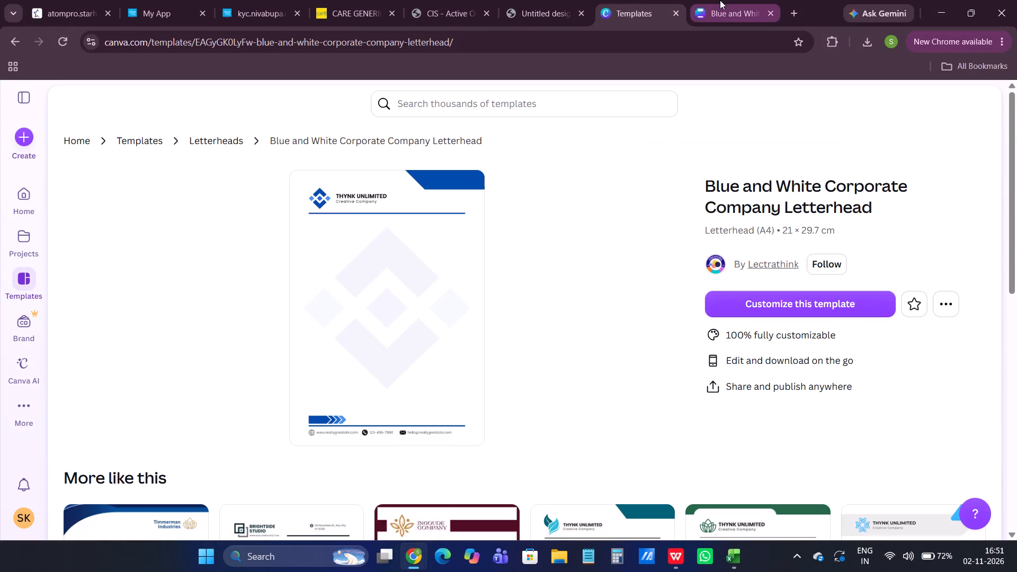
click(720, 0)
click(579, 203)
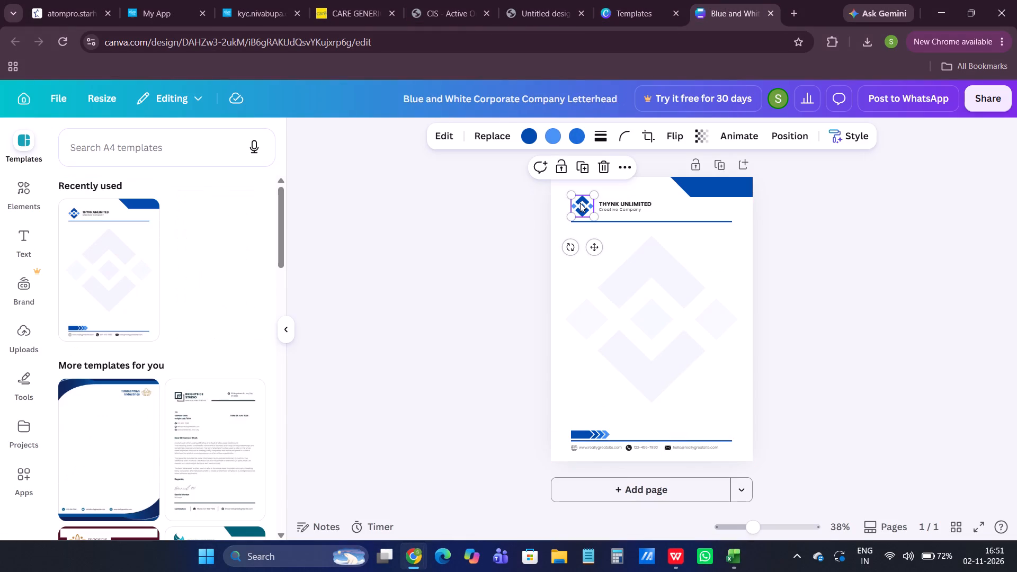
click(601, 171)
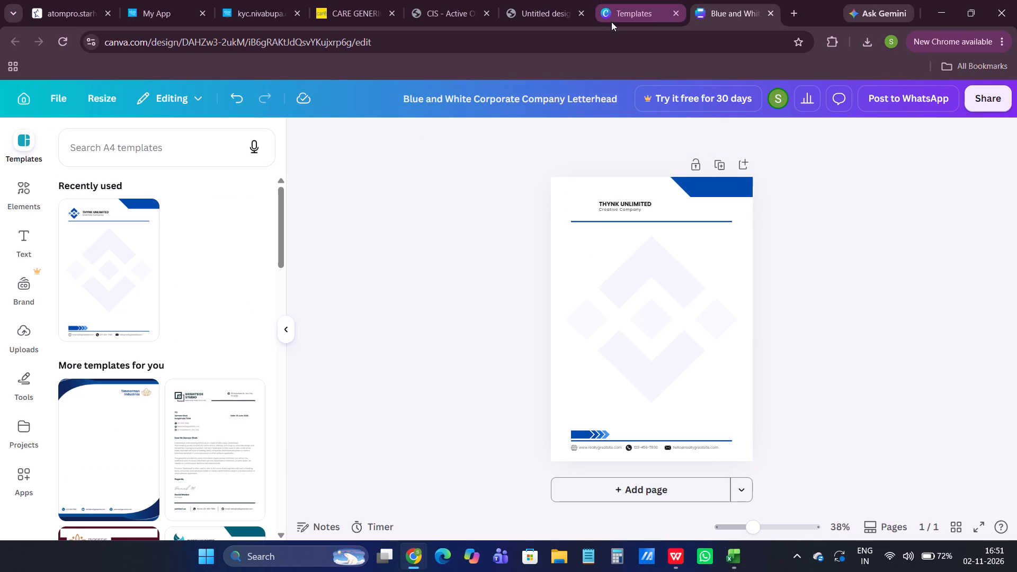
Capture a screen snip of only the Policy Suggest logo from the Untitled design PDF.
click(540, 19)
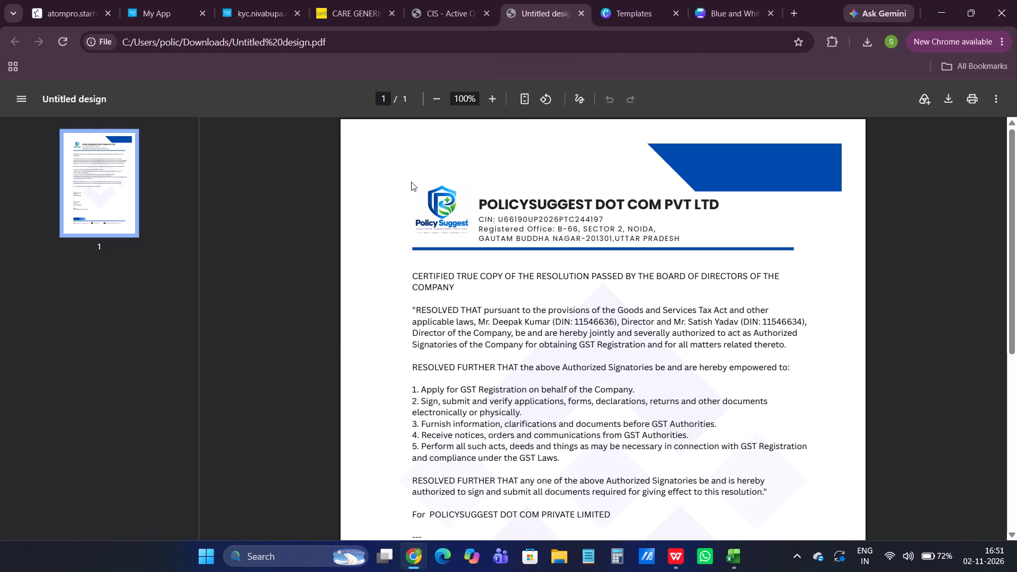
key(Print)
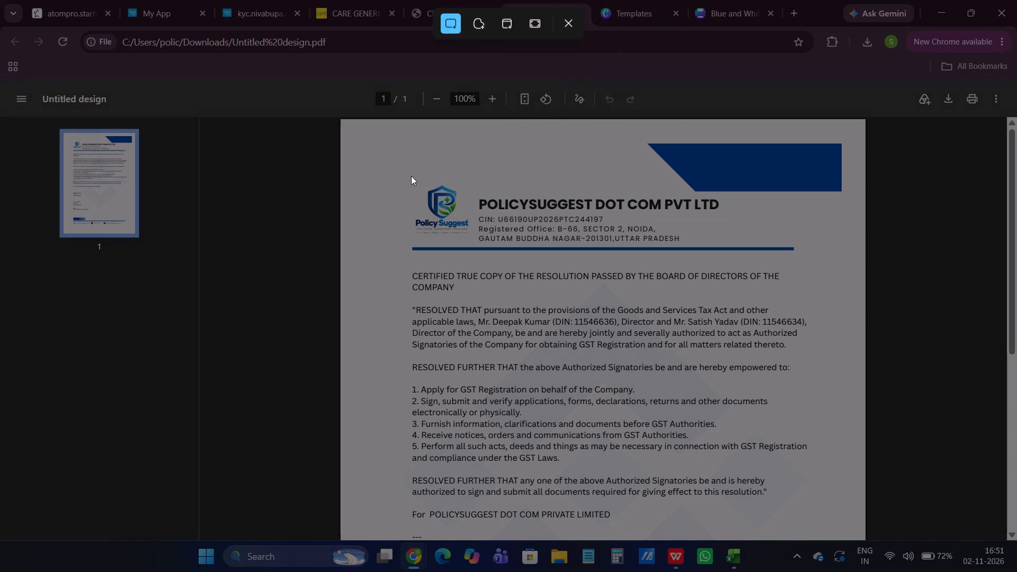
drag(411, 171, 453, 225)
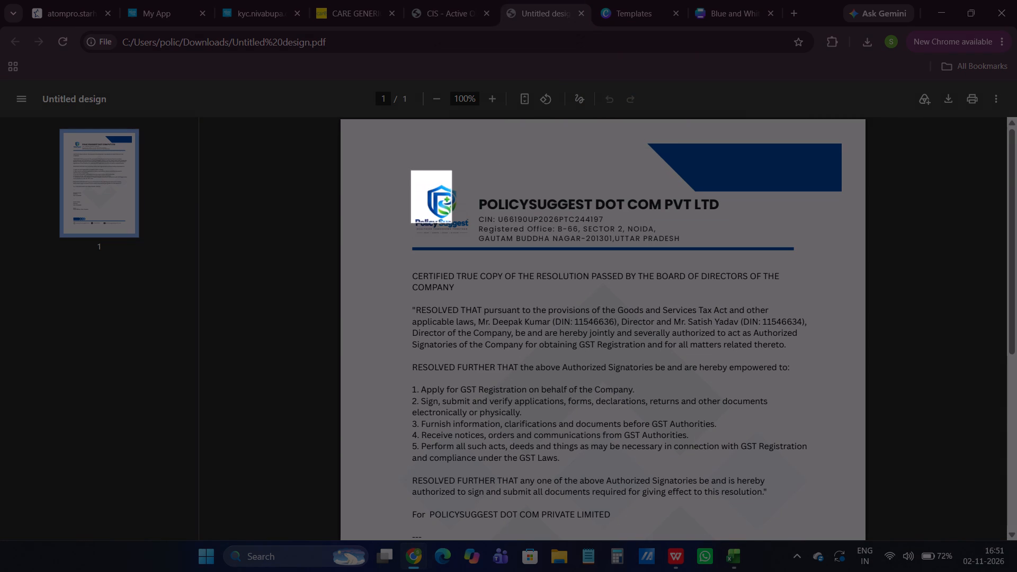
drag(453, 225, 470, 238)
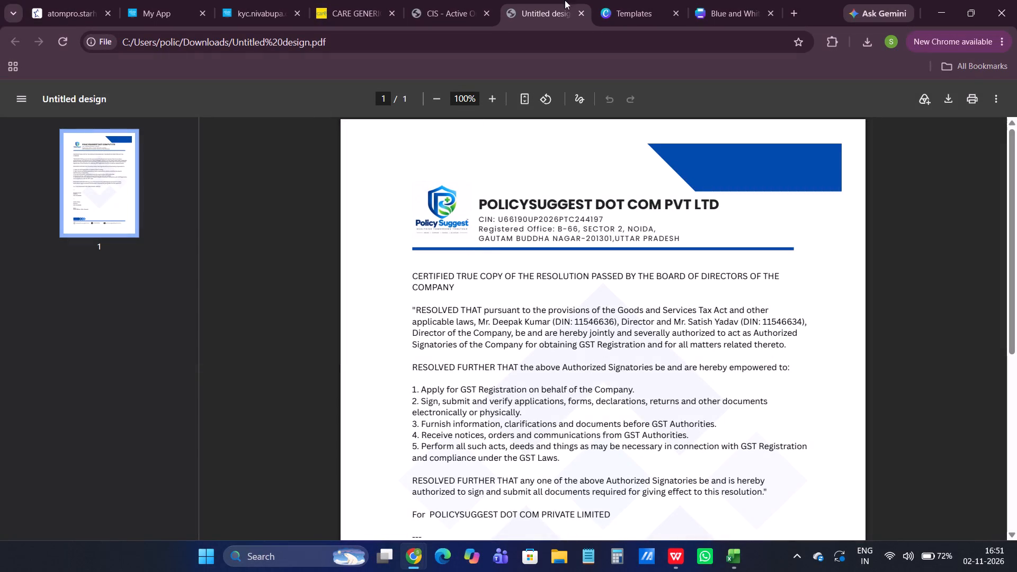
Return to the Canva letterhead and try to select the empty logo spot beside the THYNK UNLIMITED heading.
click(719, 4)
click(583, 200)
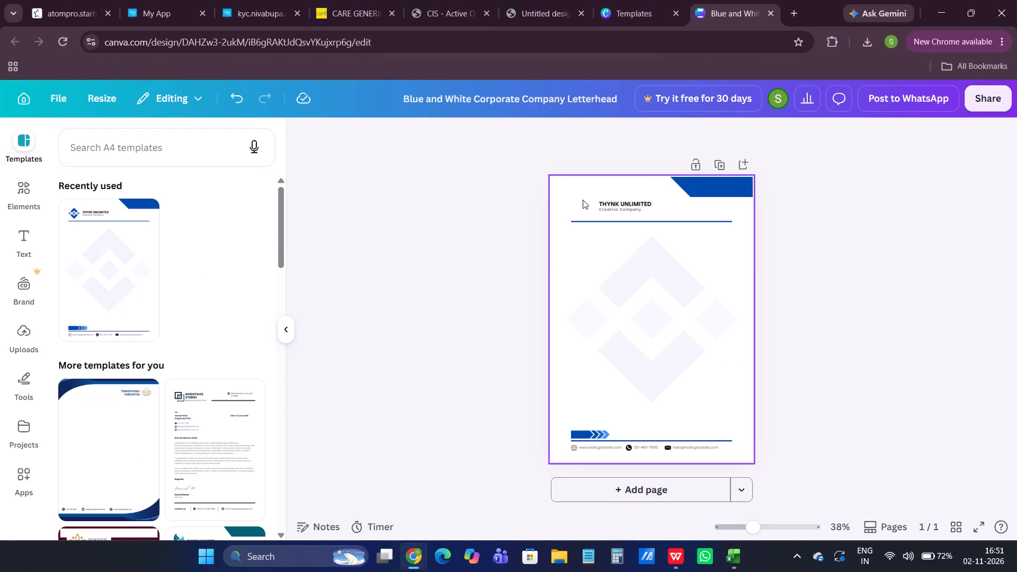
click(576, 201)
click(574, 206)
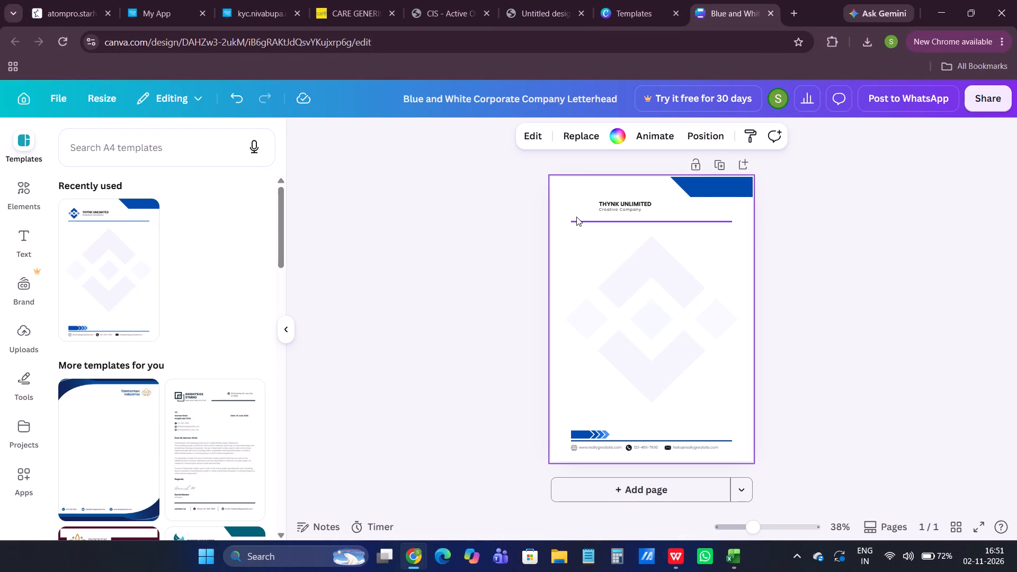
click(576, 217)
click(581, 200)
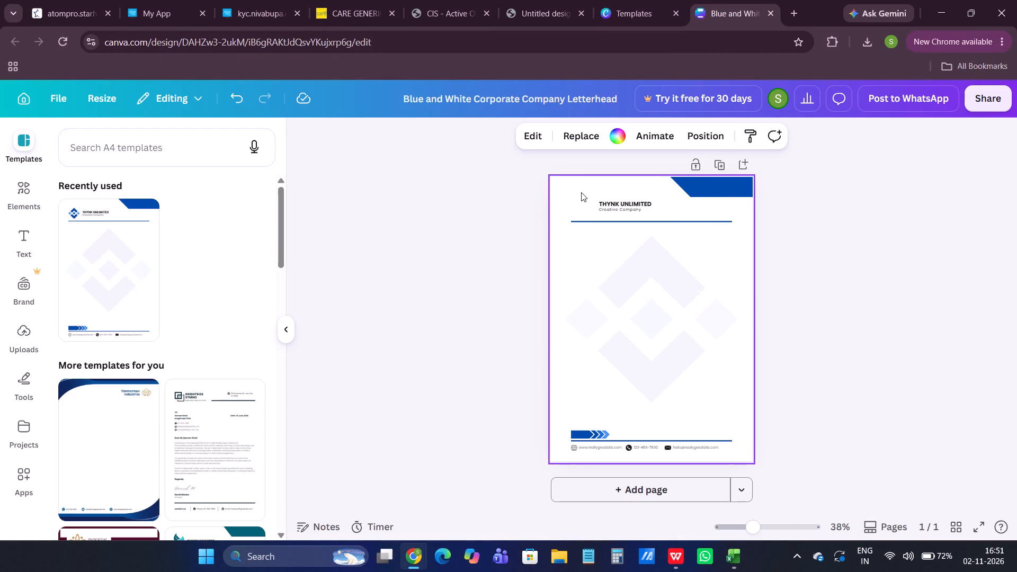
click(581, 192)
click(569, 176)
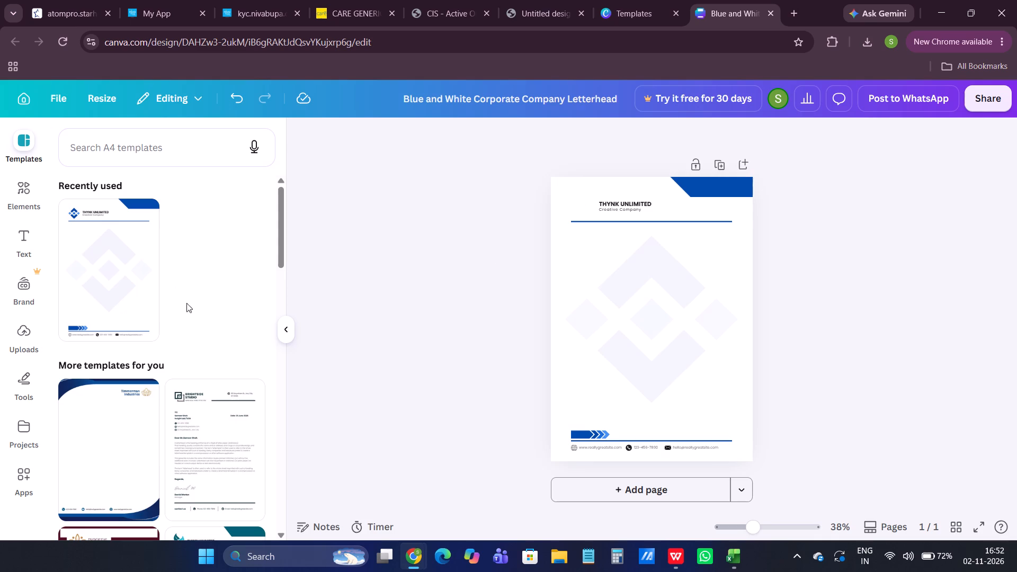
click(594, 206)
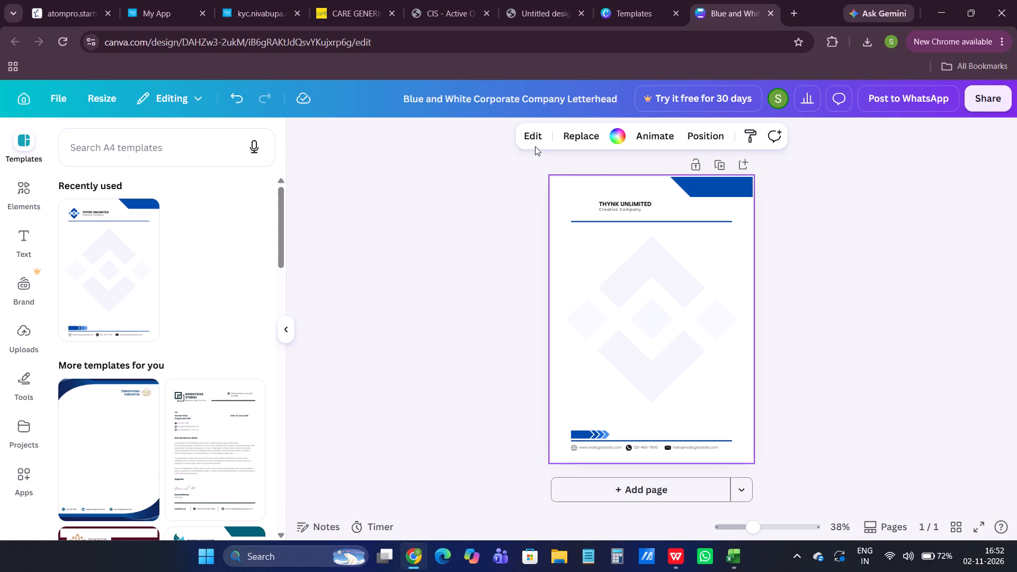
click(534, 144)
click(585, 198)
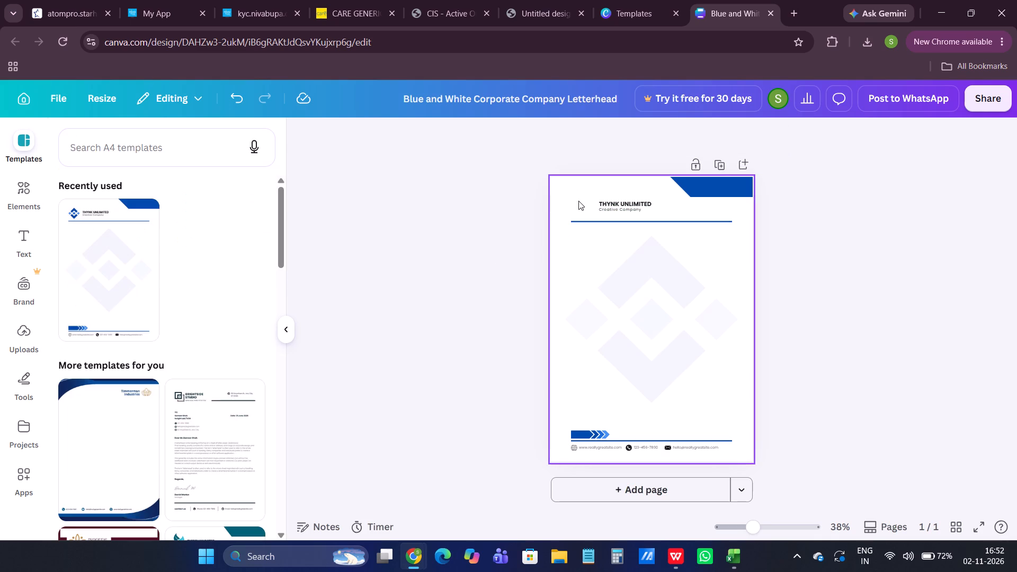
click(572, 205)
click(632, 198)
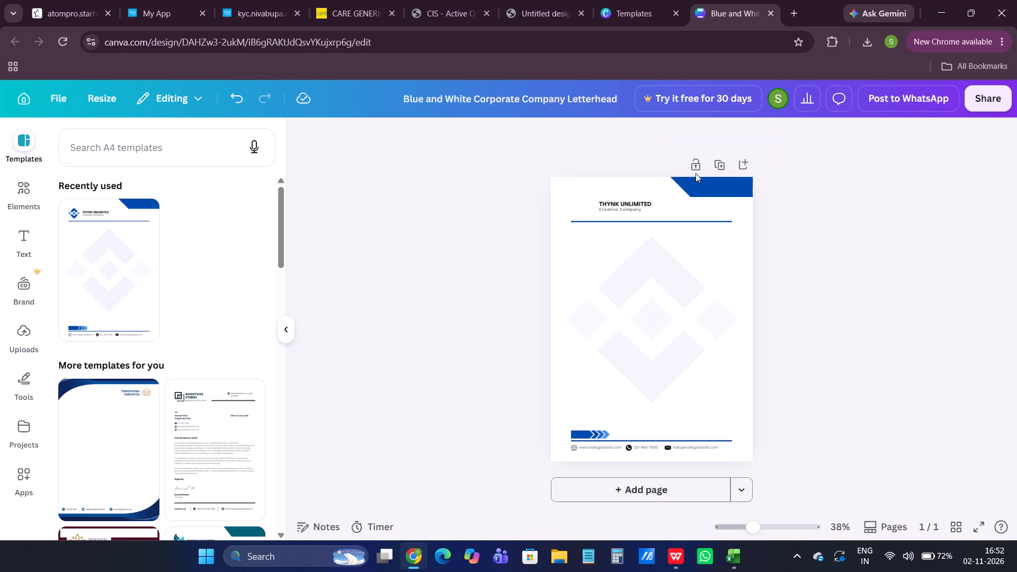
Duplicate the letterhead page as a second page.
click(718, 162)
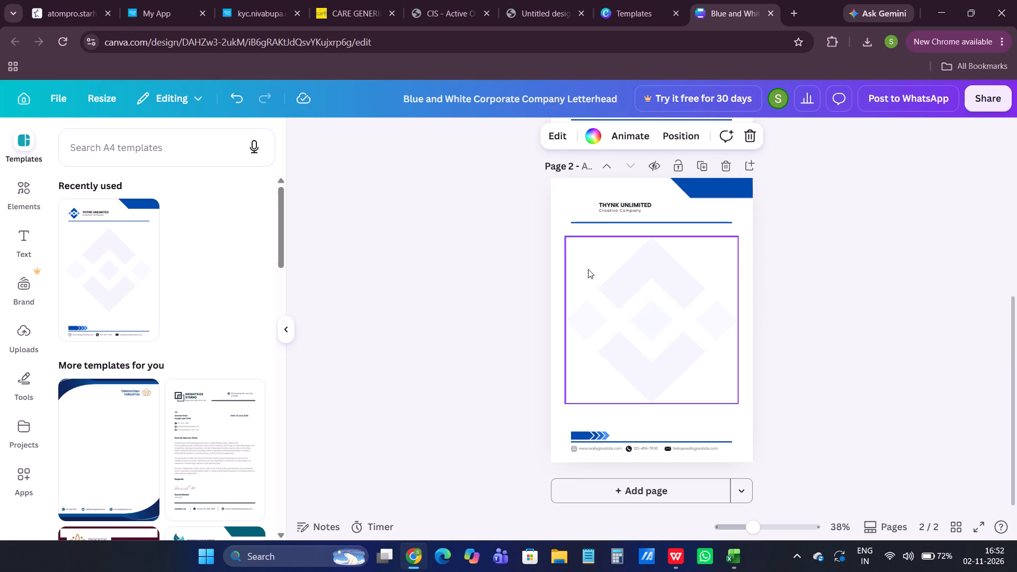
Paste the captured Policy Suggest logo onto page 1 of the letterhead.
scroll(588, 269, up, 8)
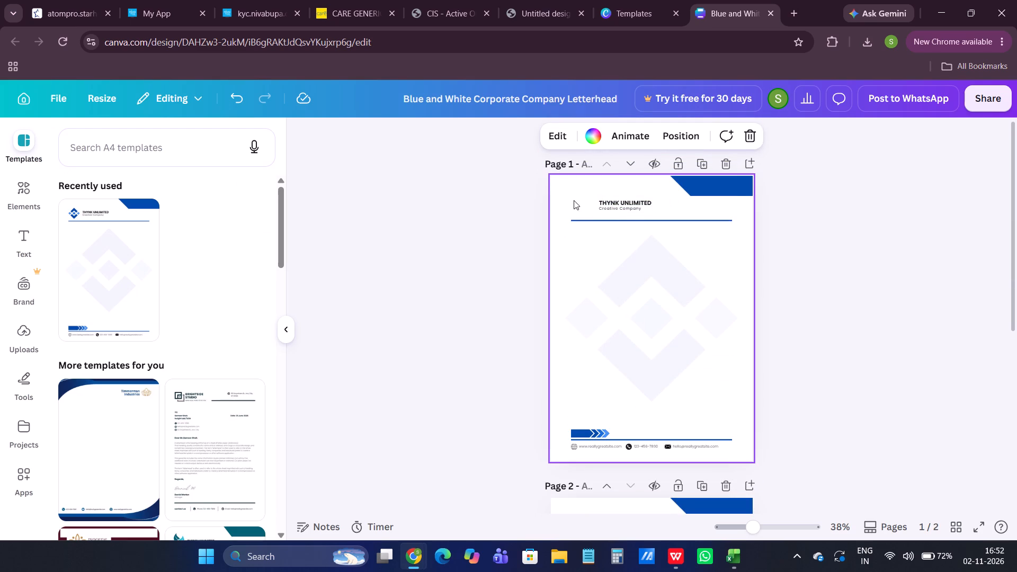
click(574, 200)
click(577, 205)
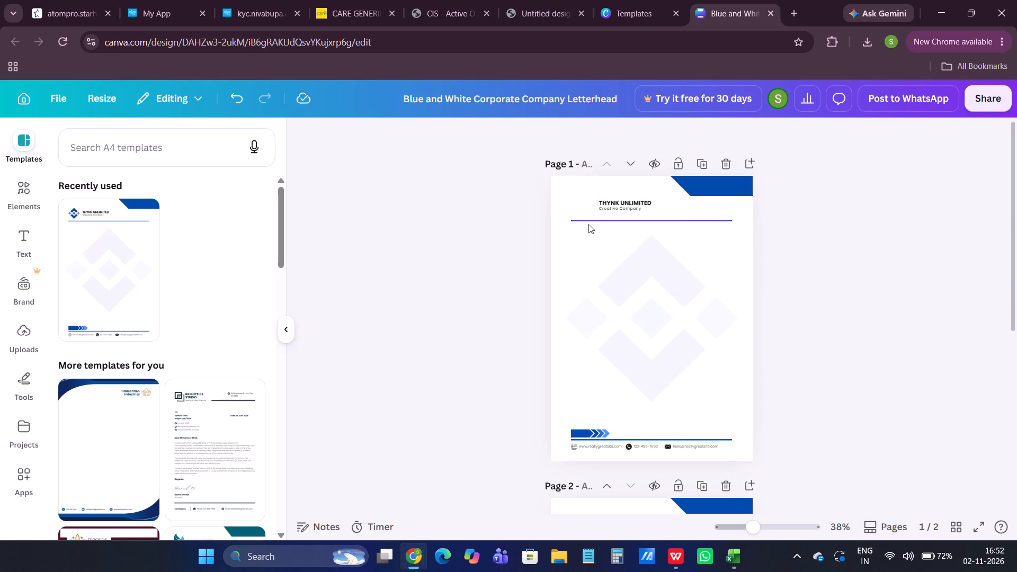
click(590, 231)
key(ctrl+v)
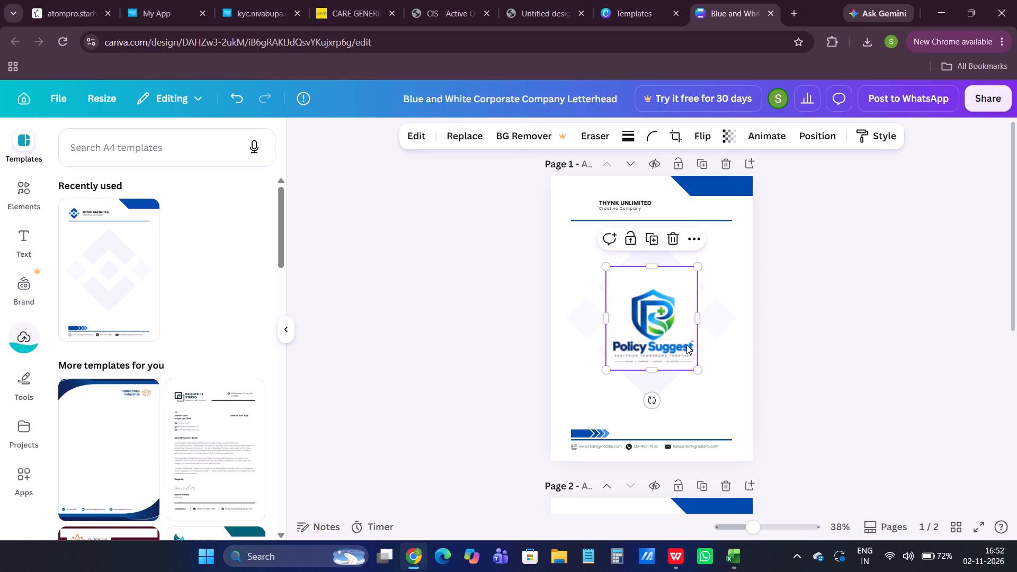
Shrink the Policy Suggest logo and place it in the header beside the THYNK UNLIMITED heading, above the blue line.
drag(697, 371, 640, 301)
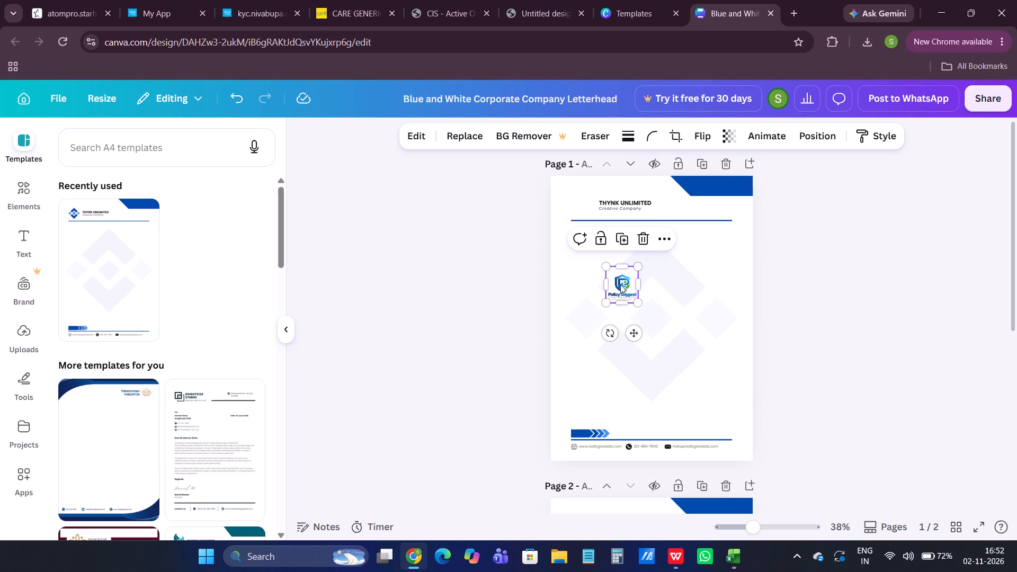
drag(633, 332, 600, 250)
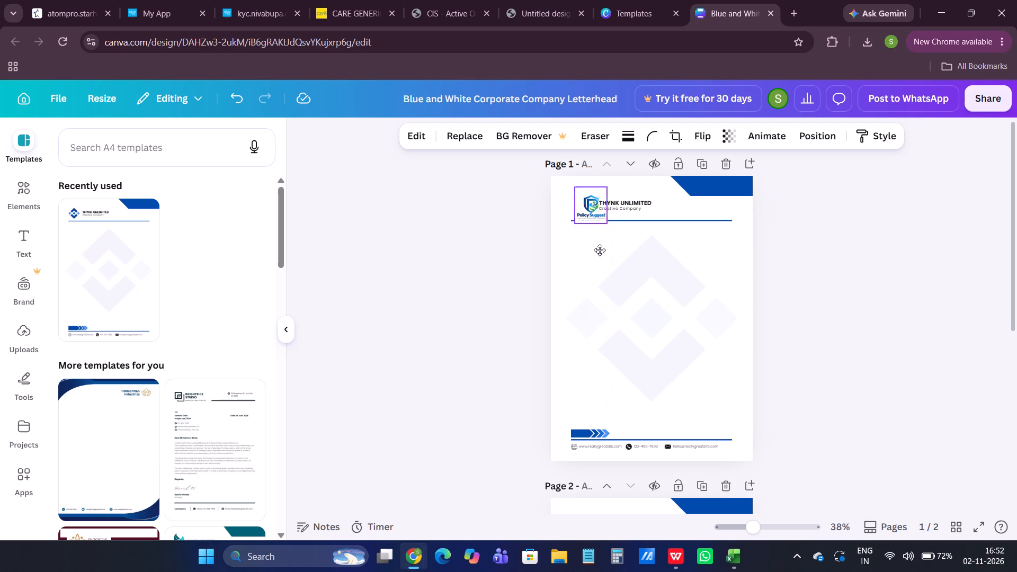
drag(600, 250, 593, 245)
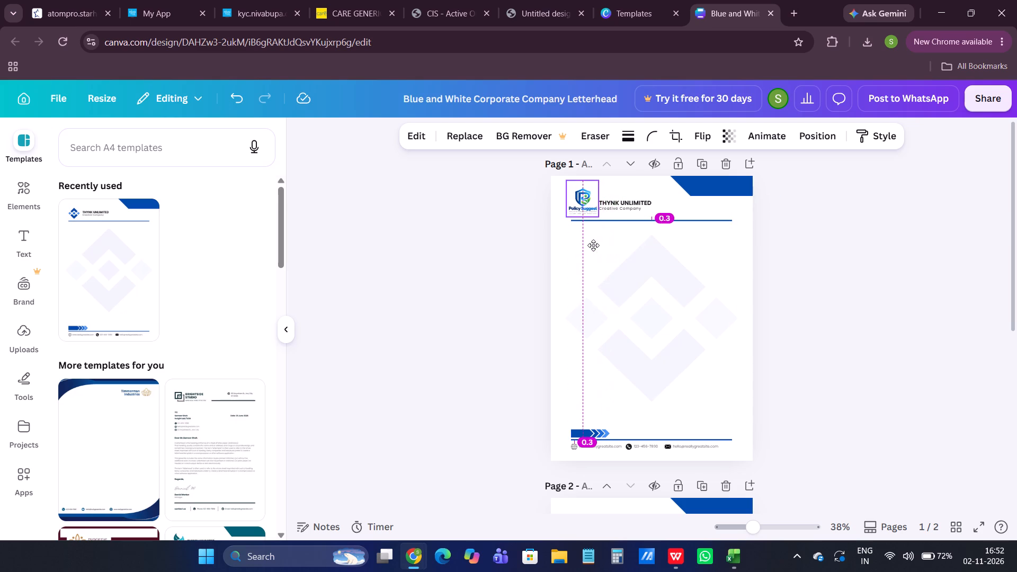
drag(593, 245, 594, 246)
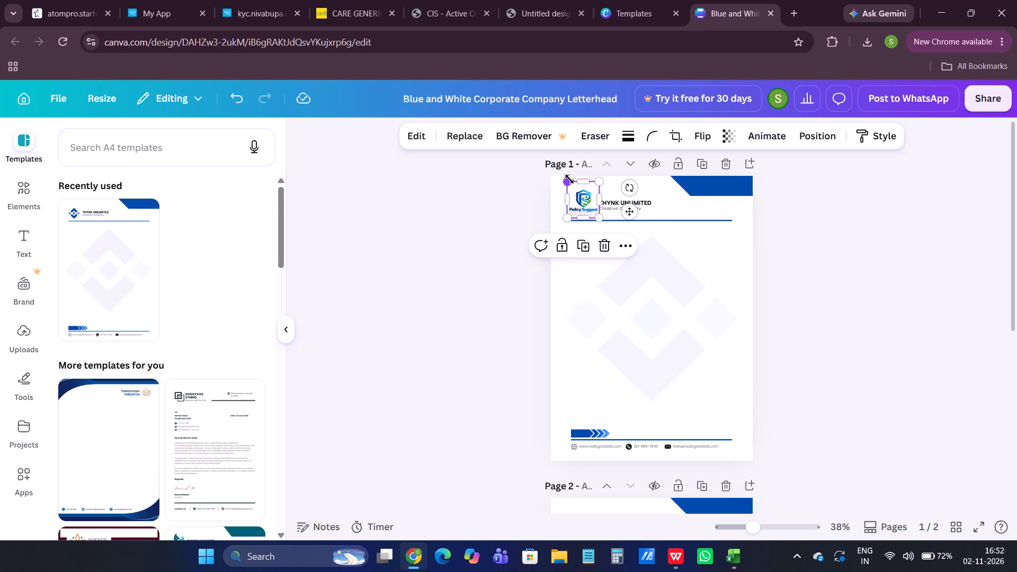
drag(568, 180, 578, 189)
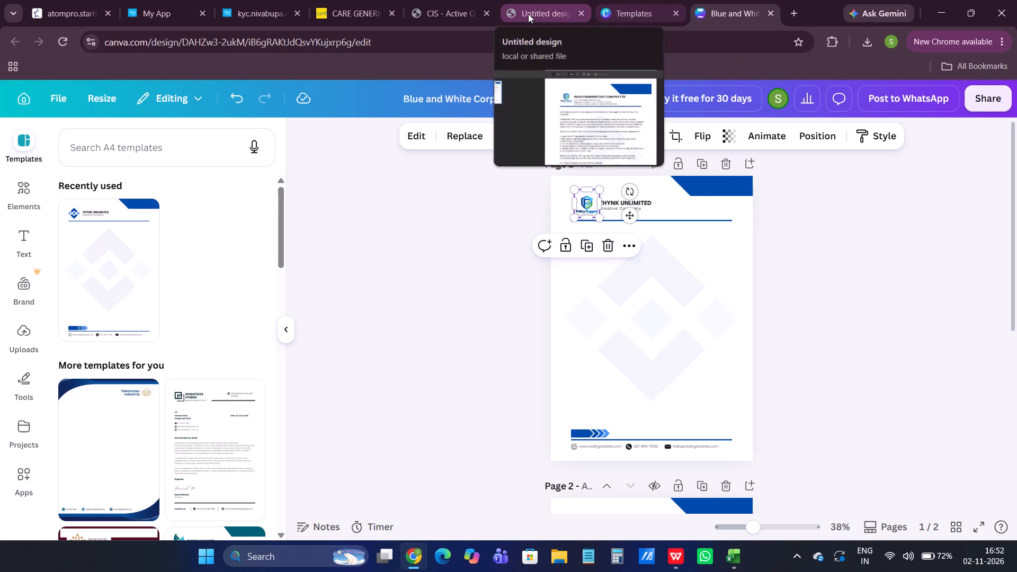
Compare the header with the Untitled design PDF and the original template, and slightly enlarge the Policy Suggest logo in the Canva letterhead.
click(528, 14)
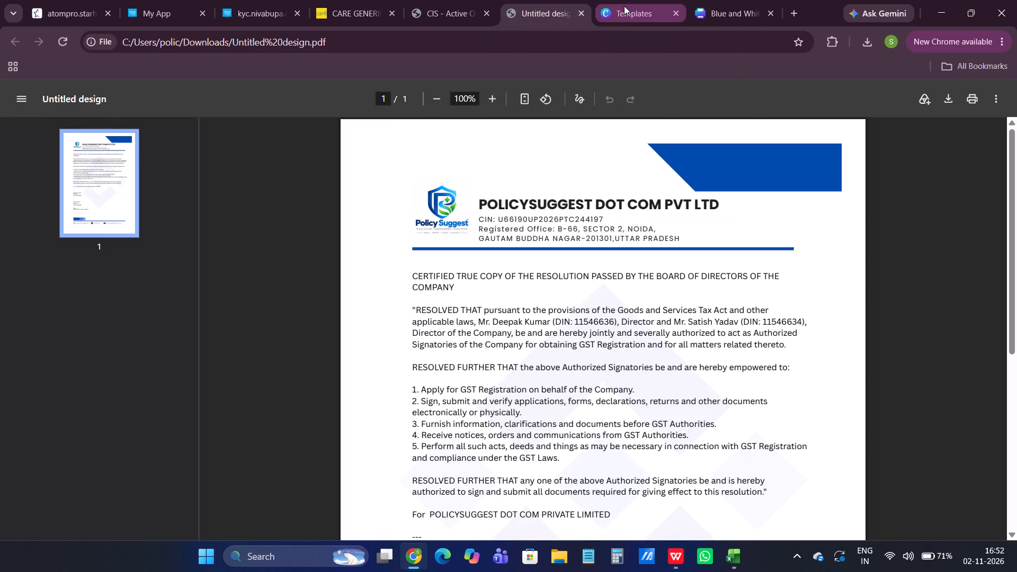
click(624, 6)
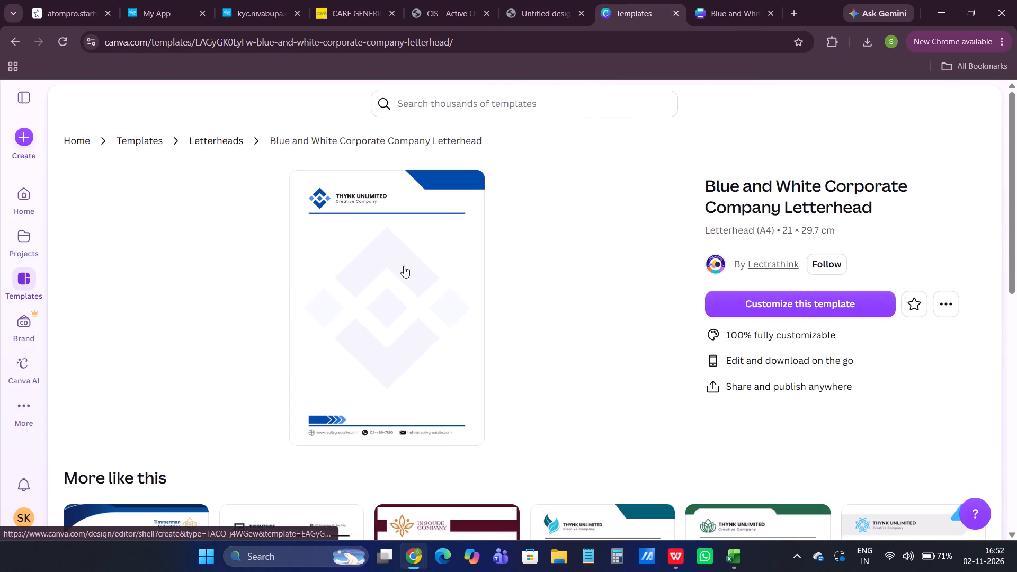
scroll(479, 279, down, 3)
scroll(477, 279, up, 12)
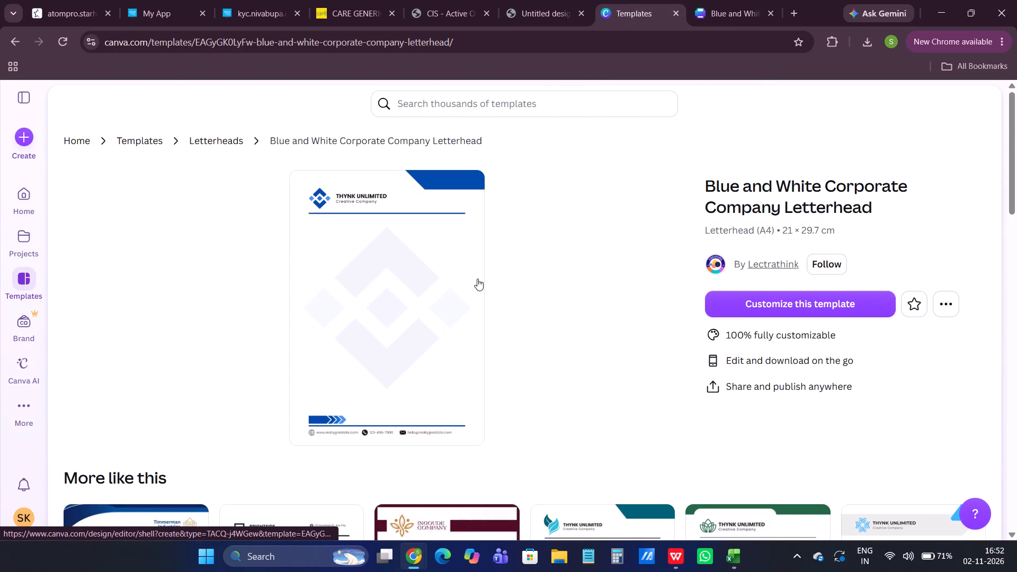
click(731, 0)
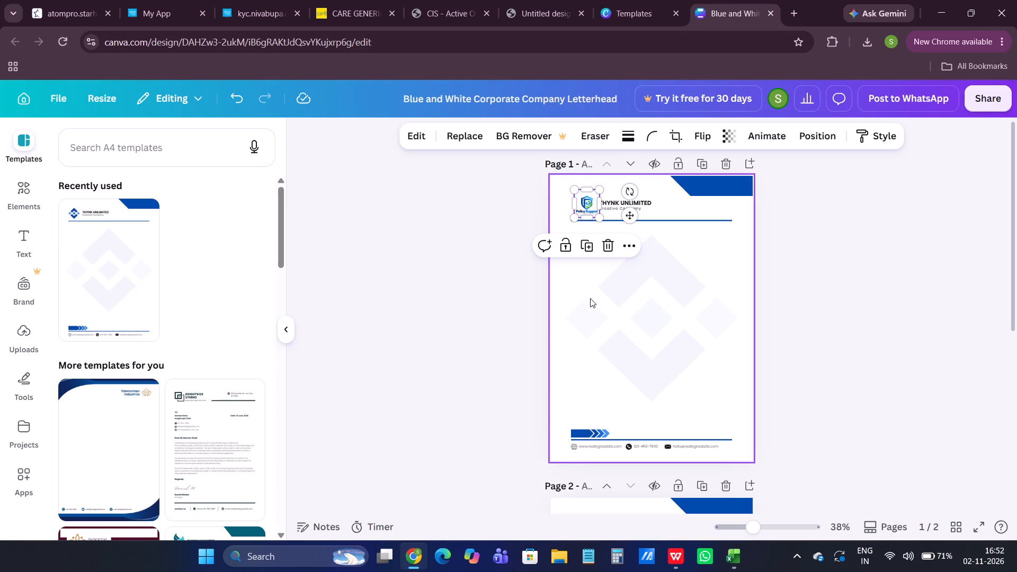
click(576, 193)
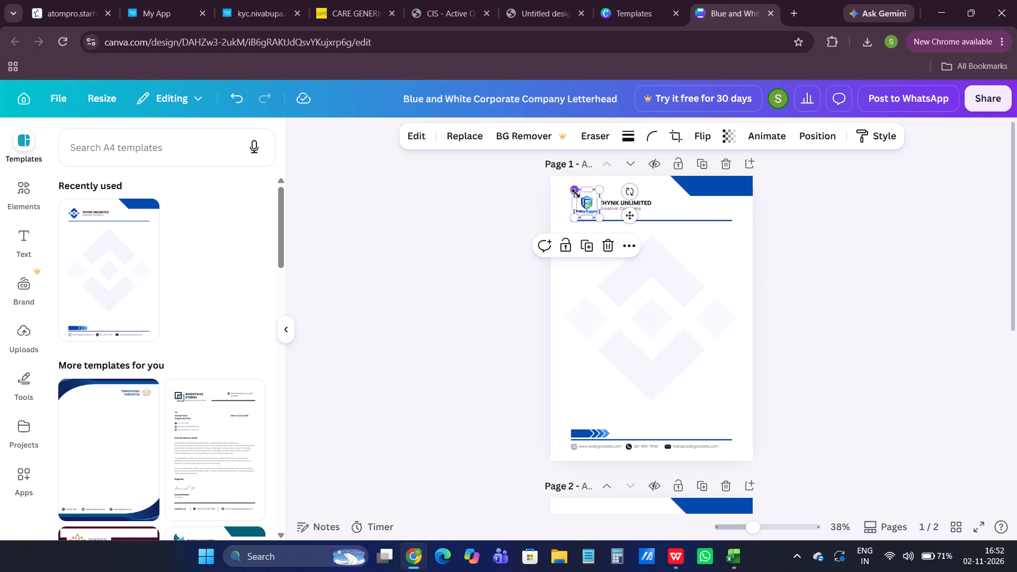
click(668, 210)
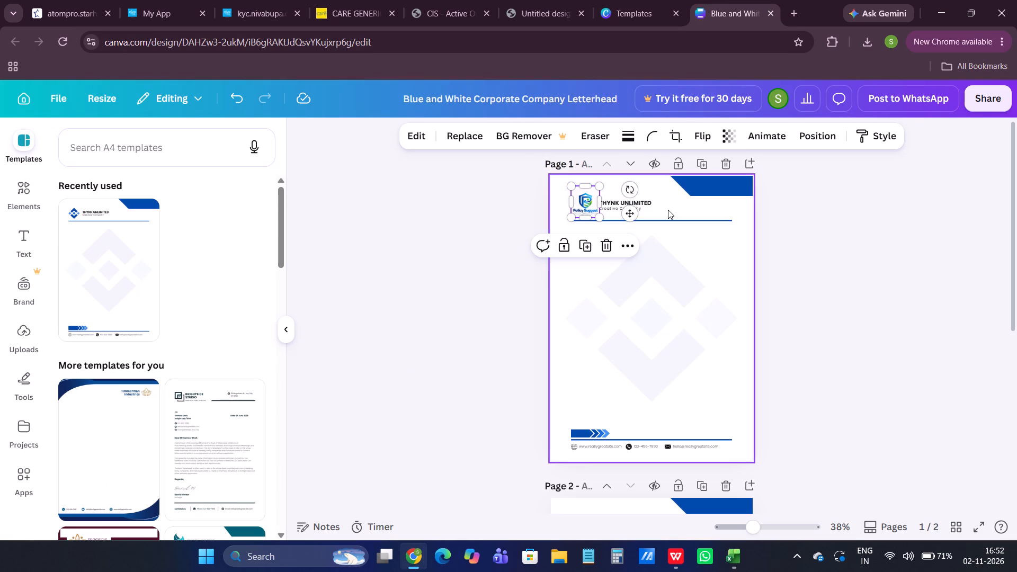
Replace the THYNK UNLIMITED heading on page 1 with POLICYSUGGEST DOT COM PVT LTD copied from the Untitled design PDF.
click(632, 198)
click(632, 200)
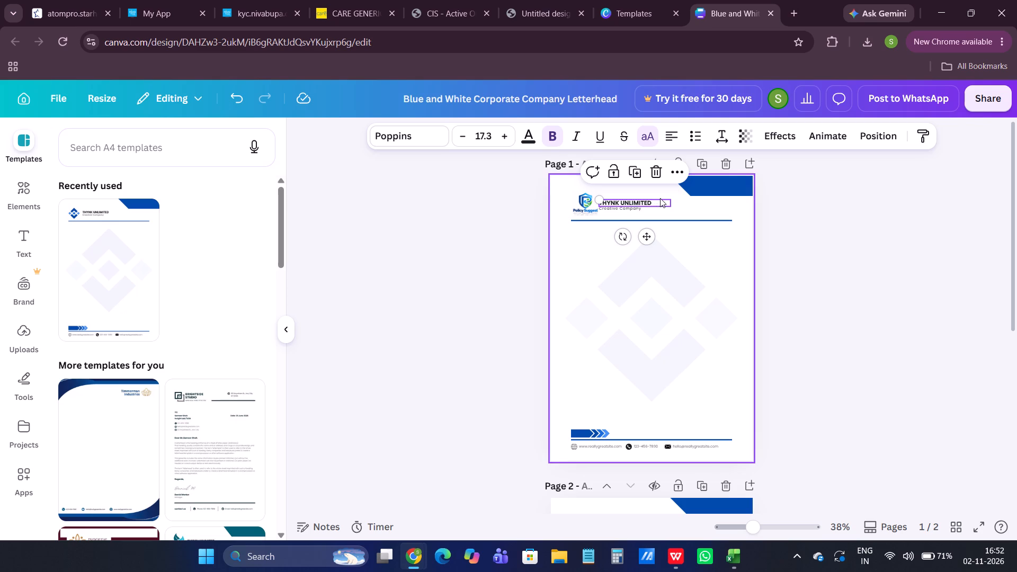
click(650, 202)
click(650, 202)
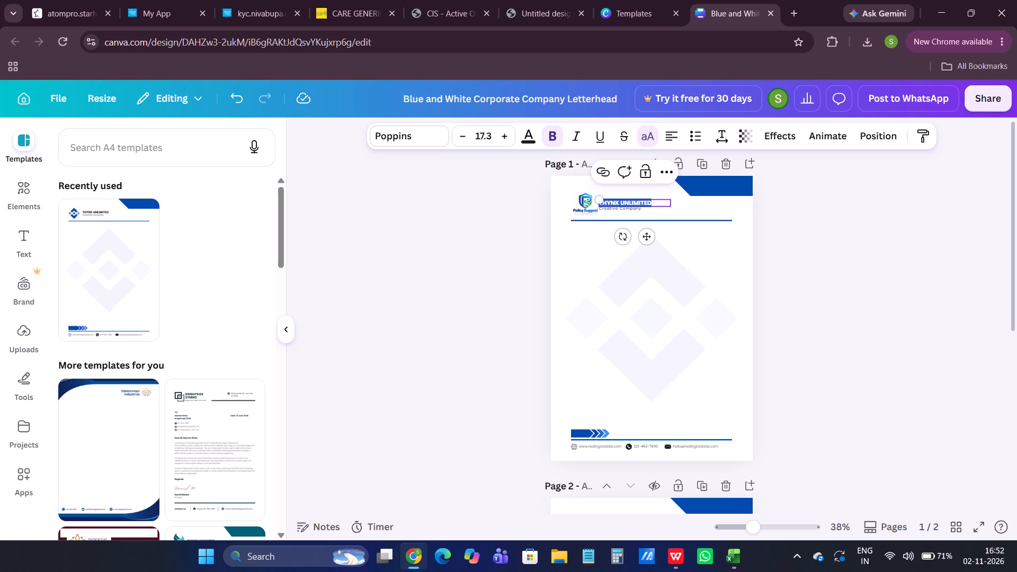
click(541, 0)
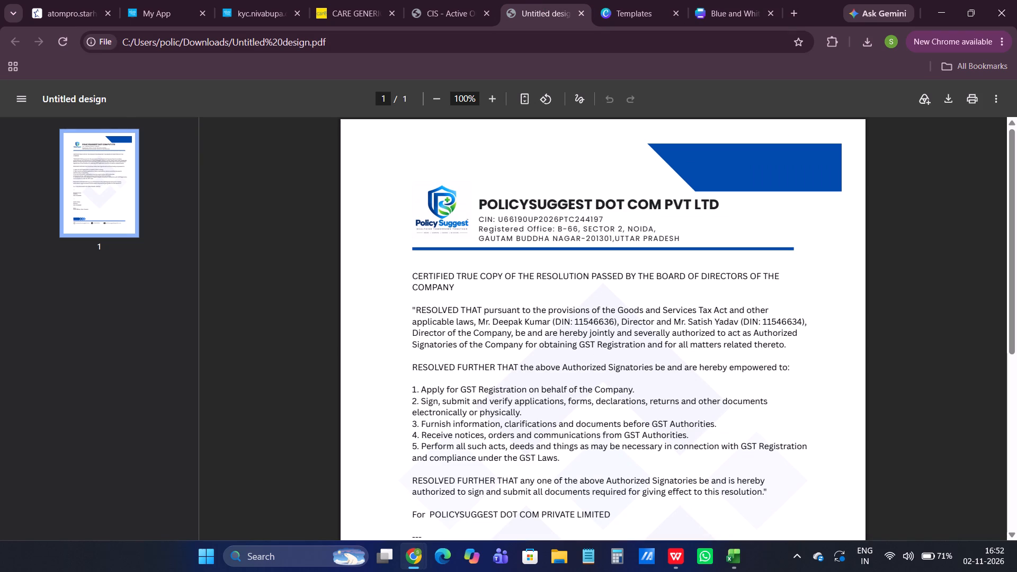
drag(479, 204, 726, 202)
key(ctrl+c)
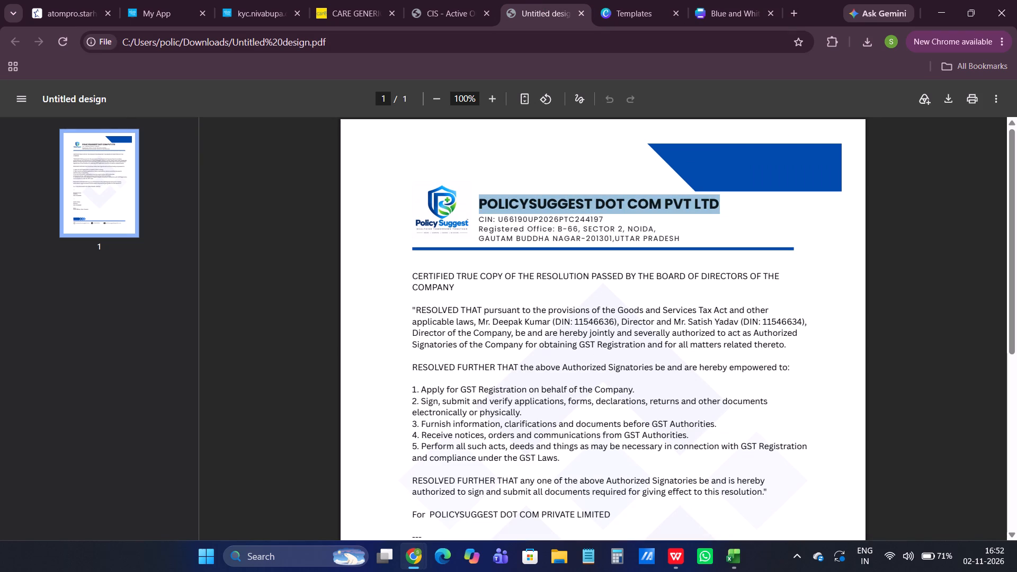
click(724, 20)
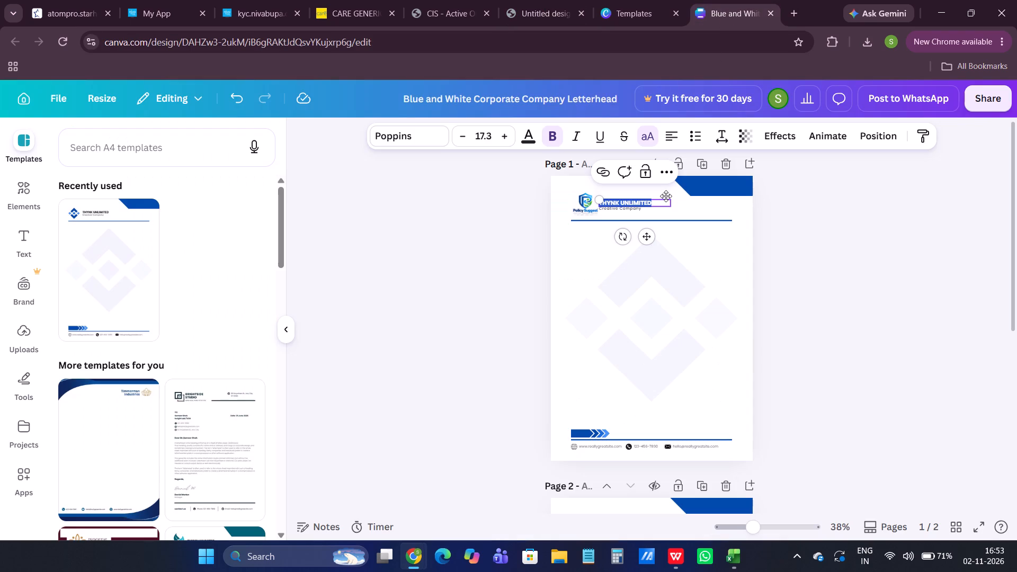
key(ctrl+v)
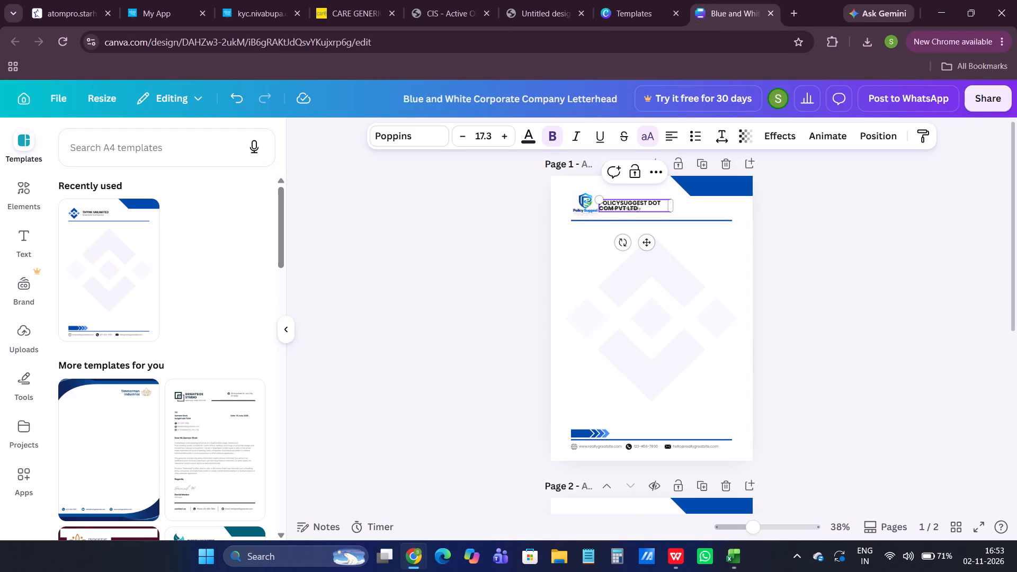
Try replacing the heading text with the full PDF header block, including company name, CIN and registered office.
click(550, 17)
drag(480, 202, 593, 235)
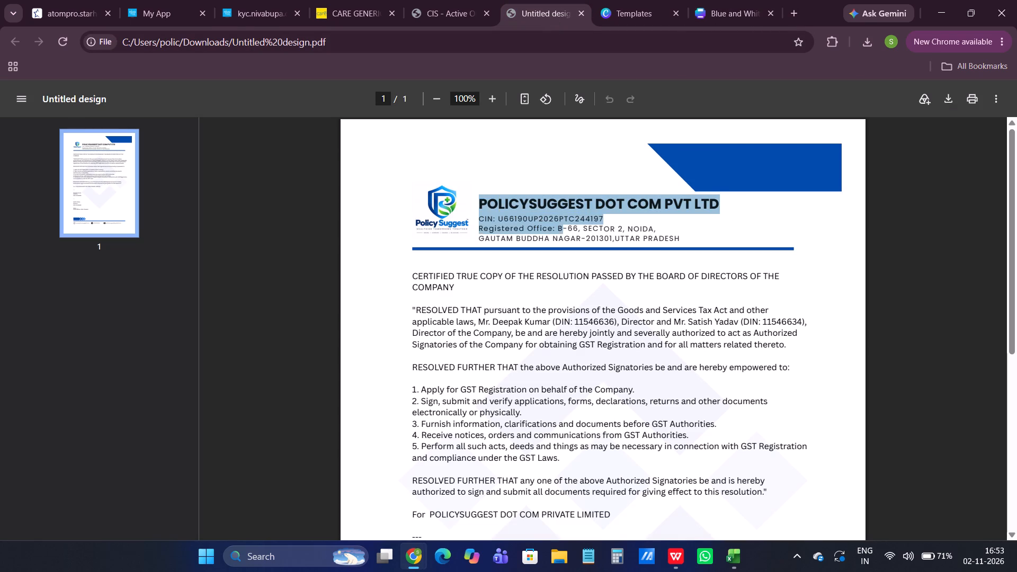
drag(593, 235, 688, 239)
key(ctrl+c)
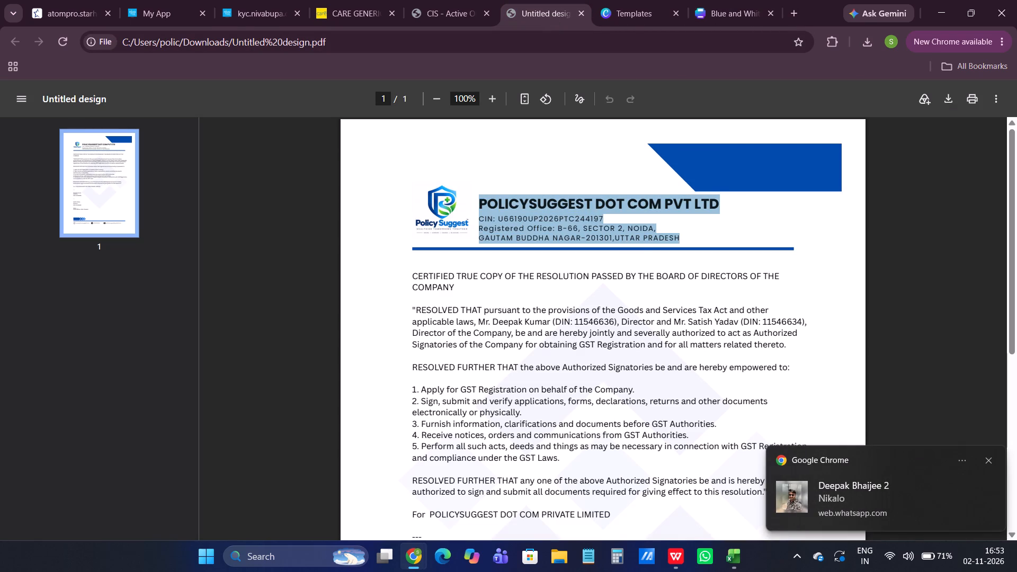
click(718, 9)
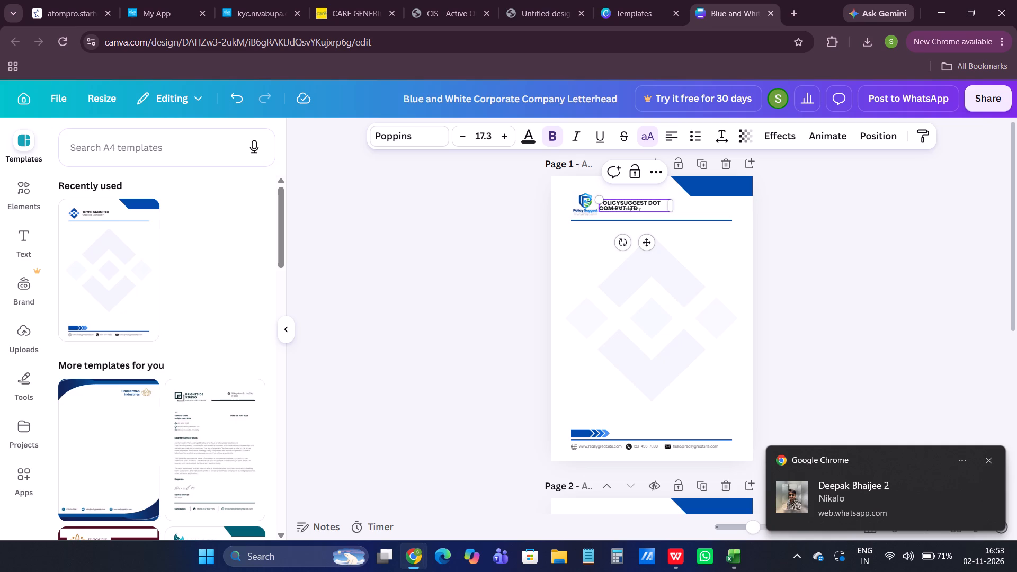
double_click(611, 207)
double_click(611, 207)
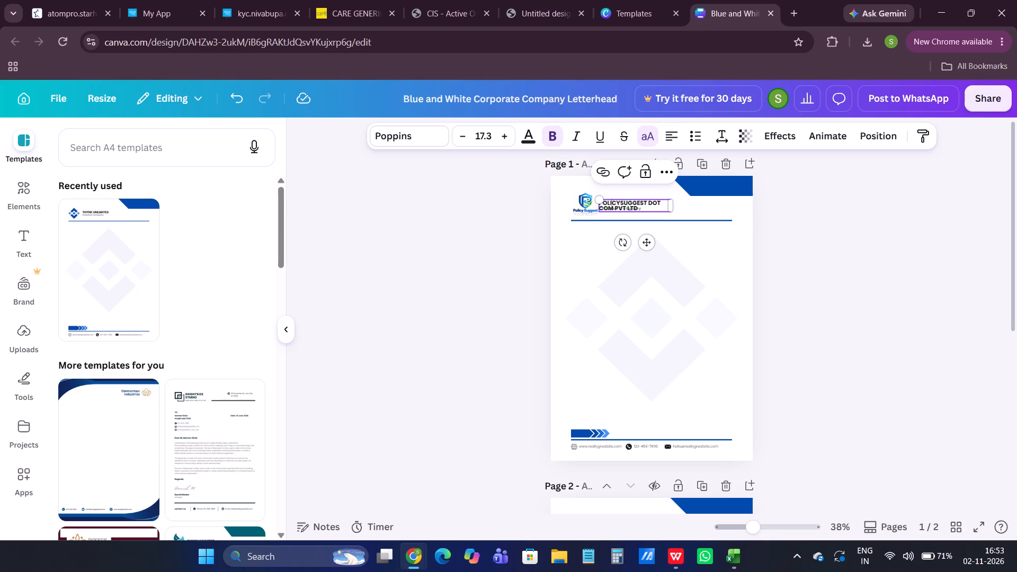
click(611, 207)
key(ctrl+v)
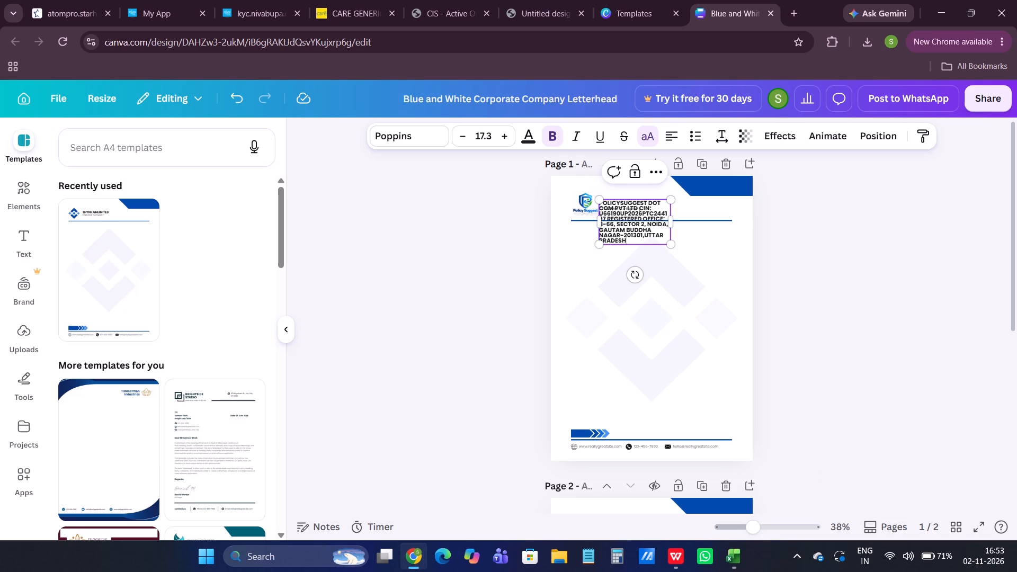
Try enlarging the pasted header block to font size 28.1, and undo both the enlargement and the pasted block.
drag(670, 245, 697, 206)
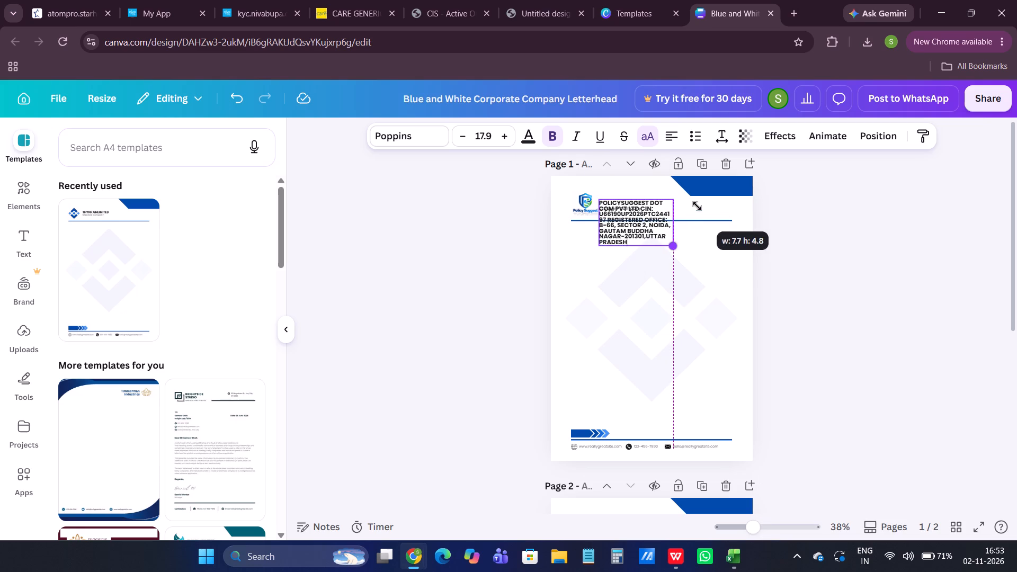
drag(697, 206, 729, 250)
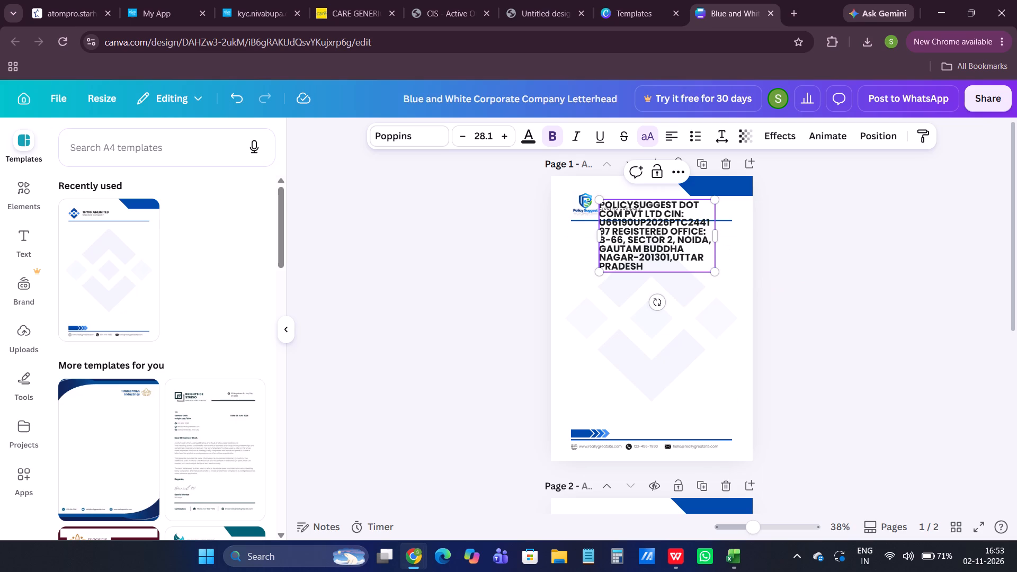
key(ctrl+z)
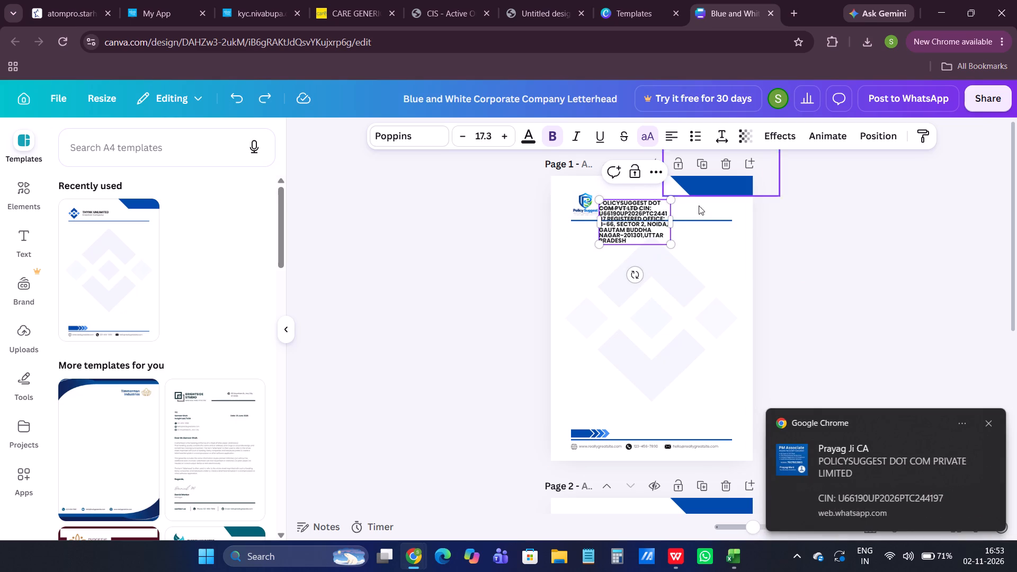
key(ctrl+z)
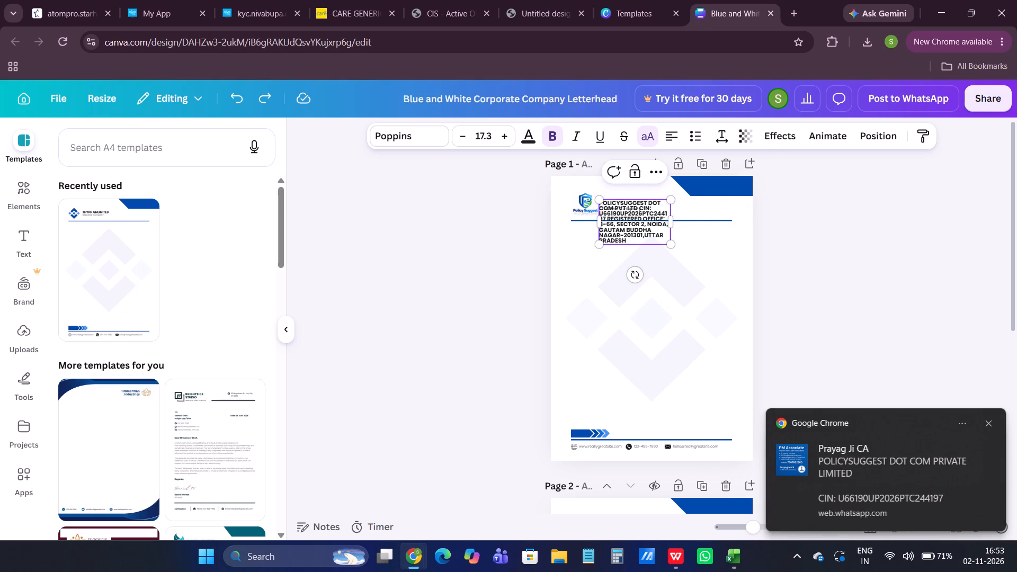
Widen the POLICYSUGGEST DOT COM PVT LTD text box so the company name fits on one line.
click(637, 212)
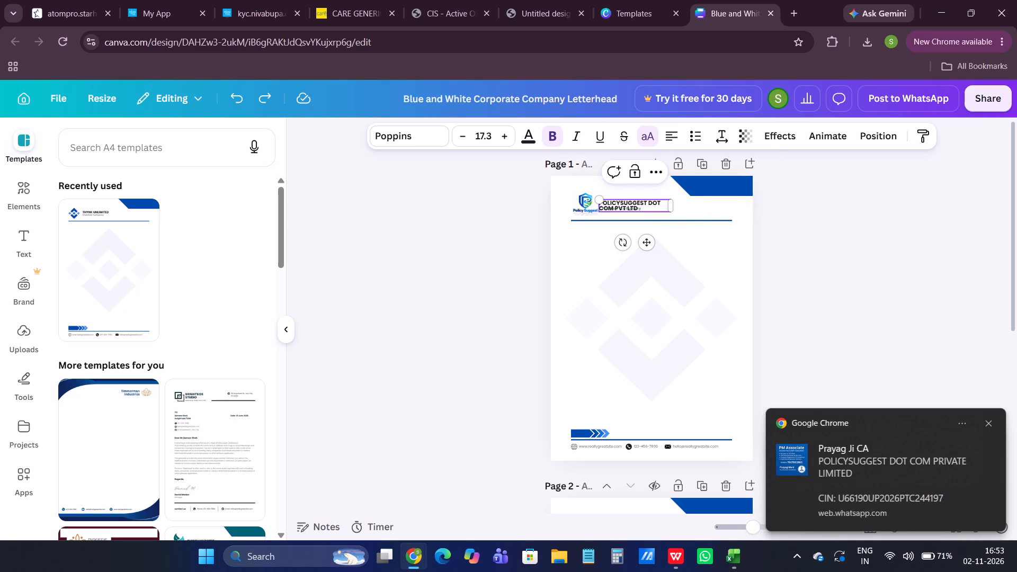
drag(670, 203, 730, 199)
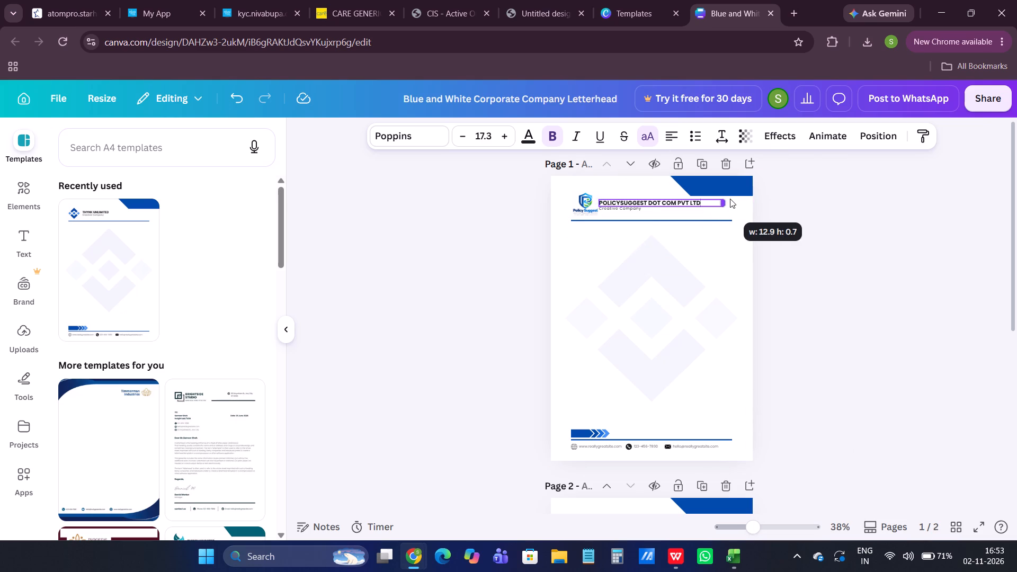
drag(730, 199, 740, 199)
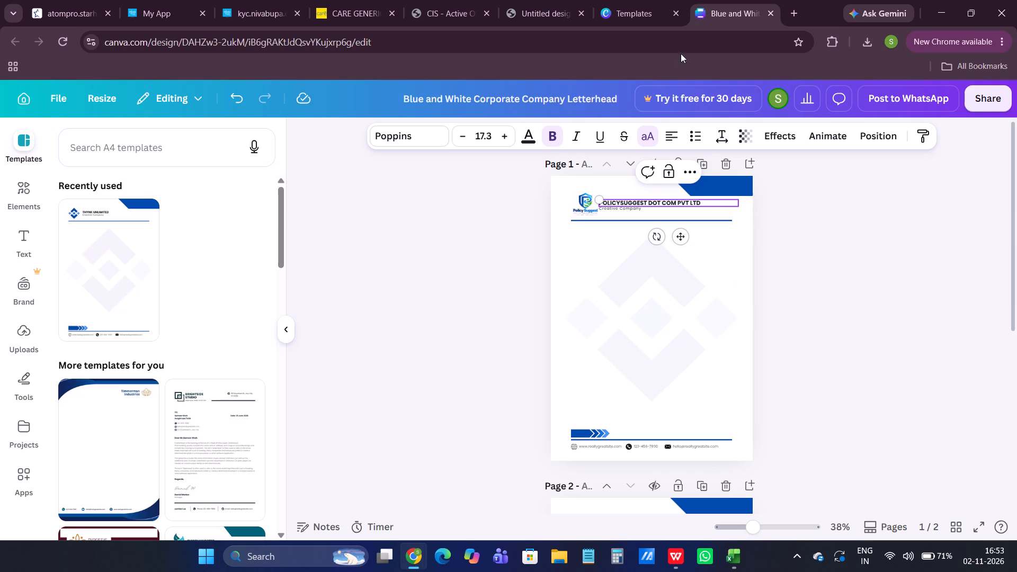
Copy the CIN and registered office lines from the header of the Untitled design PDF.
click(646, 17)
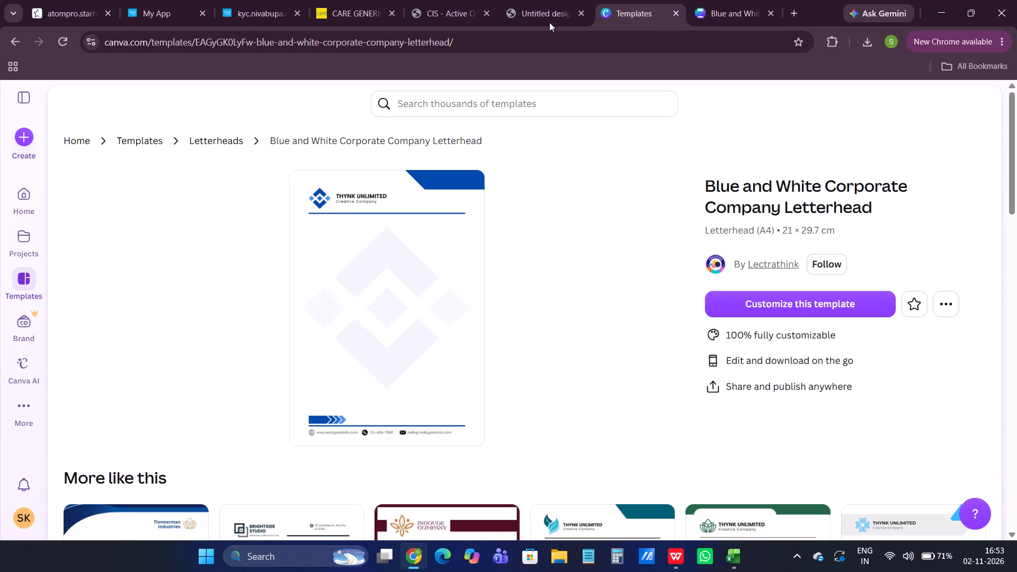
click(541, 13)
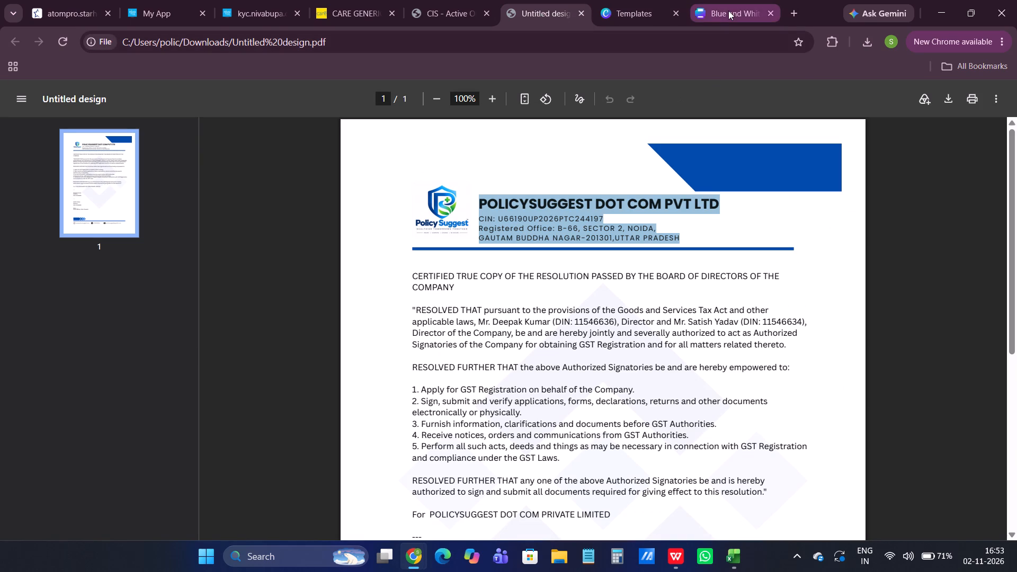
click(728, 11)
click(620, 205)
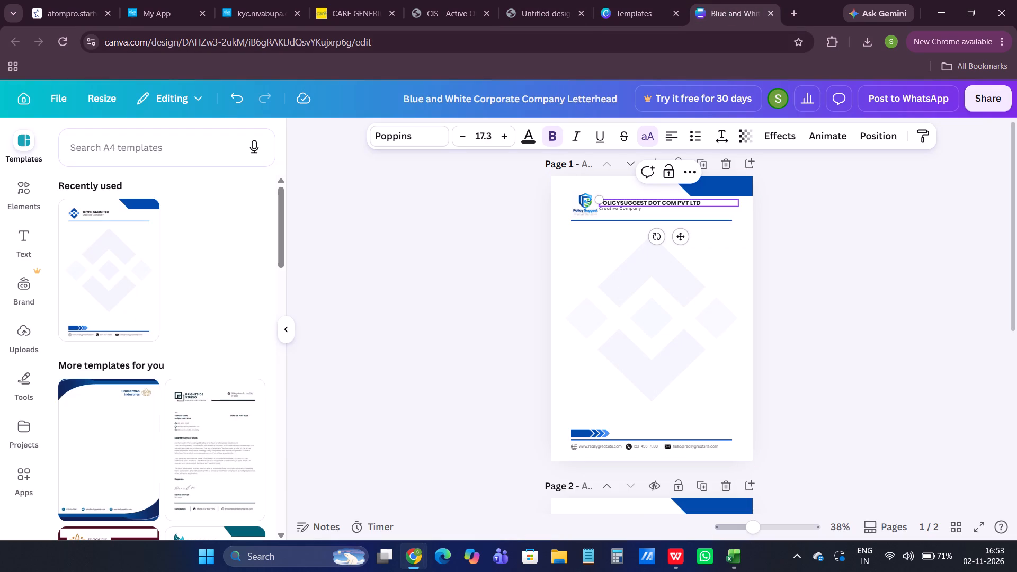
click(620, 210)
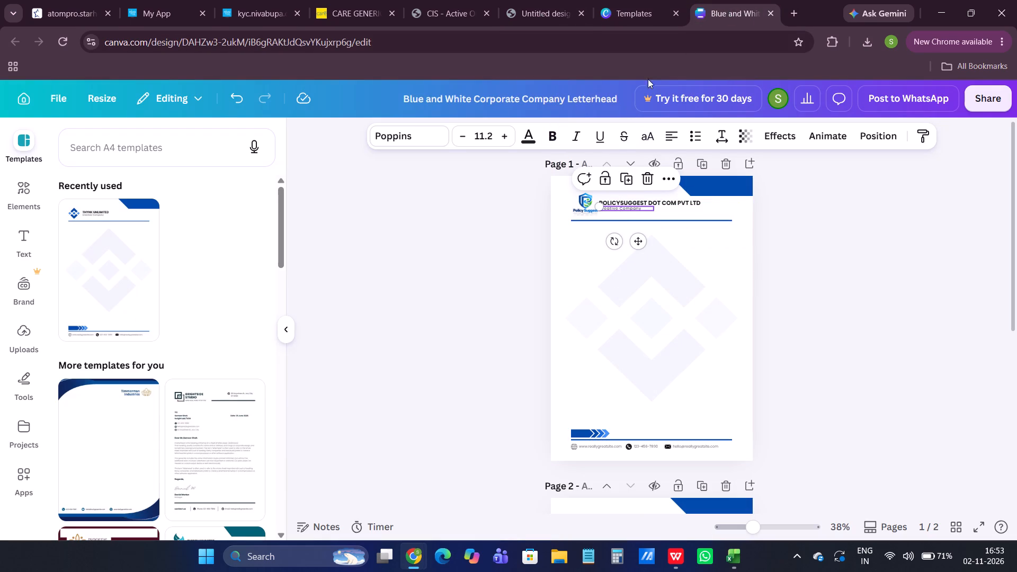
click(538, 2)
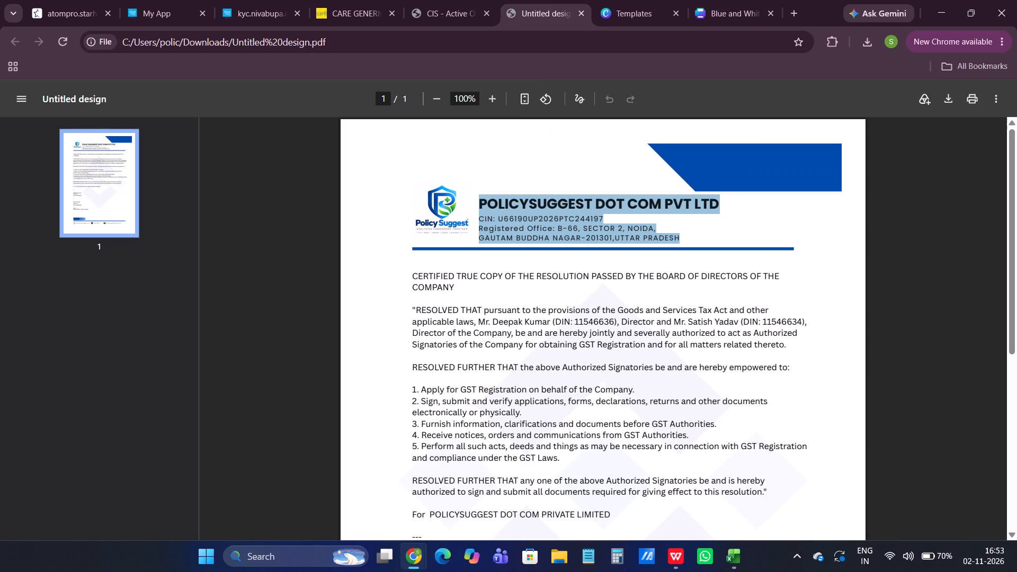
click(481, 217)
drag(481, 217, 667, 244)
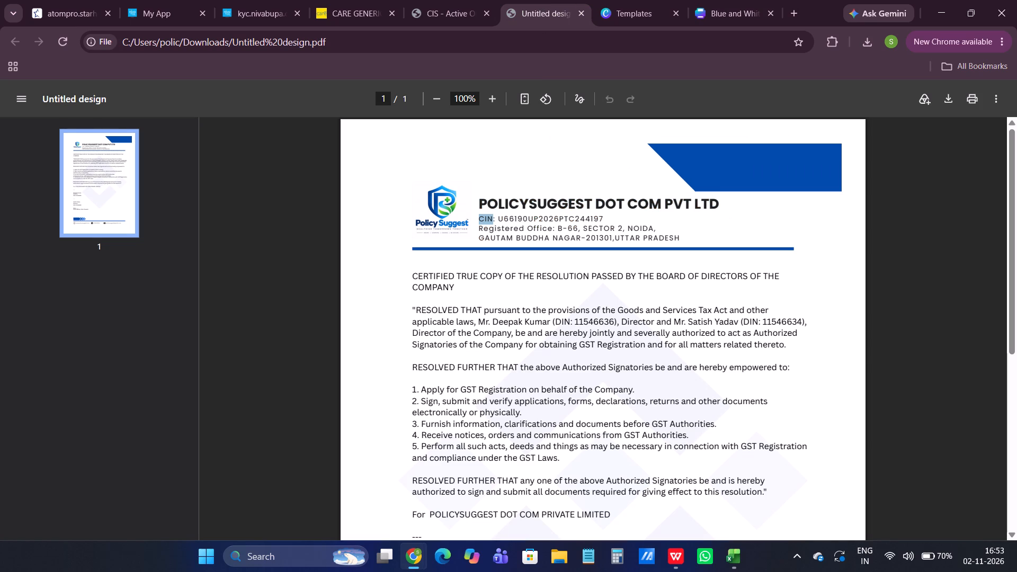
click(494, 219)
drag(479, 219, 617, 228)
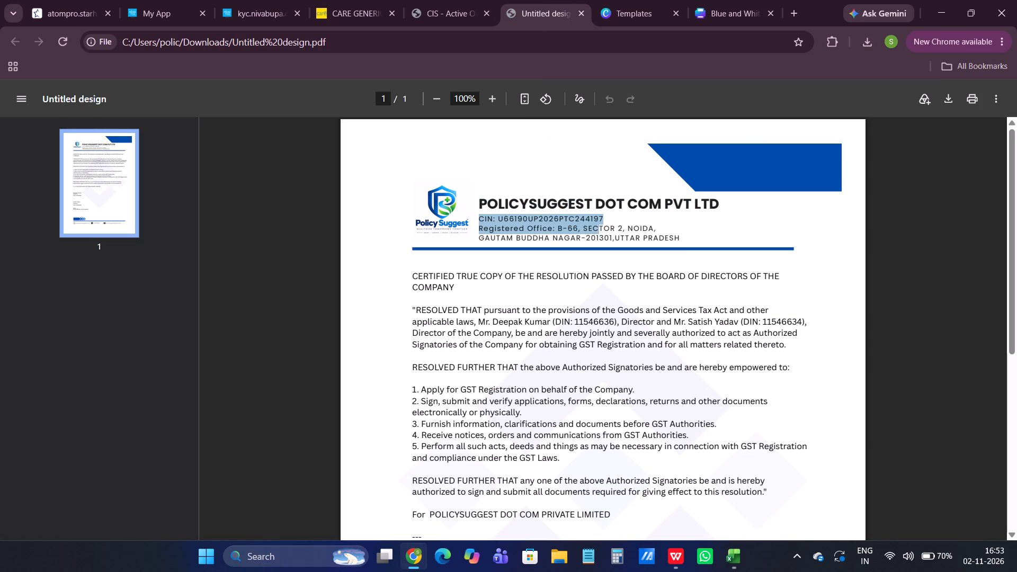
drag(617, 228, 681, 238)
key(ctrl+c)
Paste the copied CIN and registered office text below the company name on page 1 of the Canva letterhead.
click(714, 0)
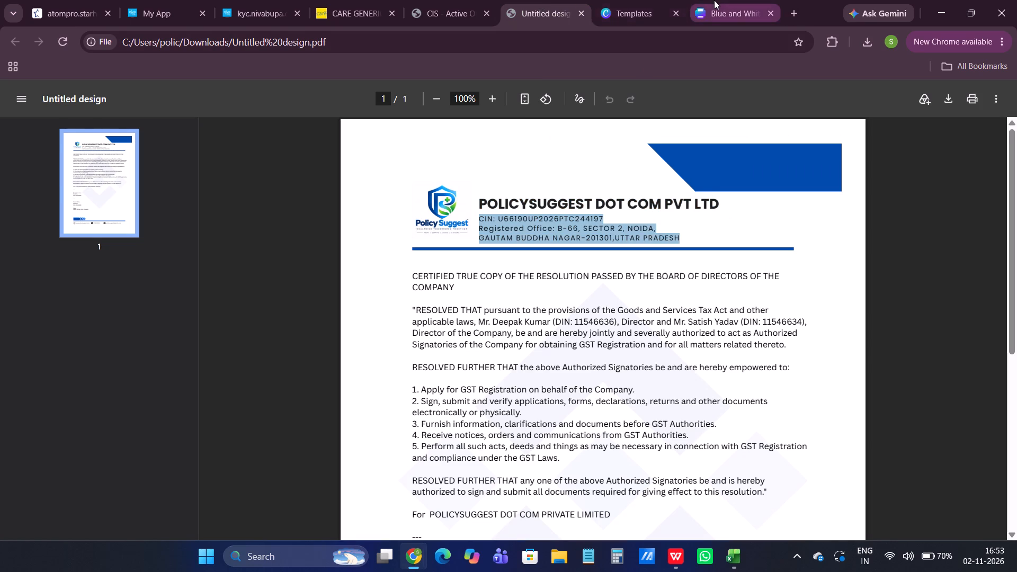
scroll(594, 228, down, 1)
scroll(594, 228, up, 2)
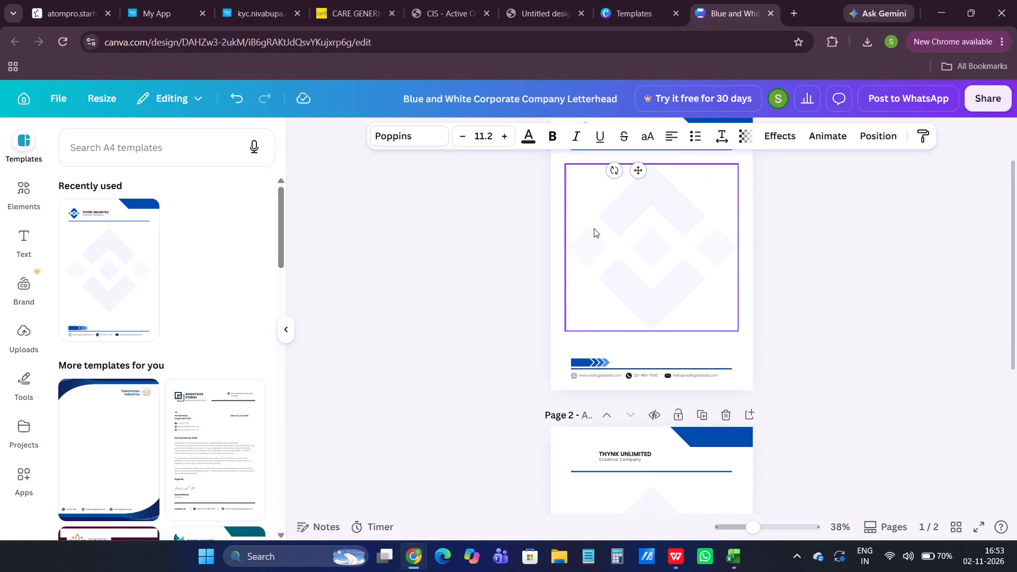
scroll(594, 228, up, 3)
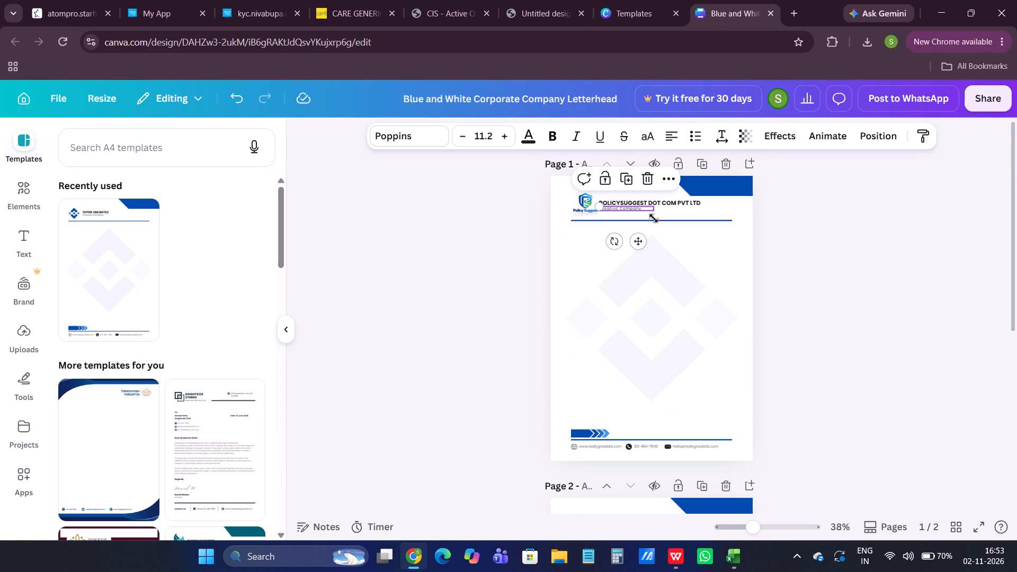
click(504, 138)
click(462, 138)
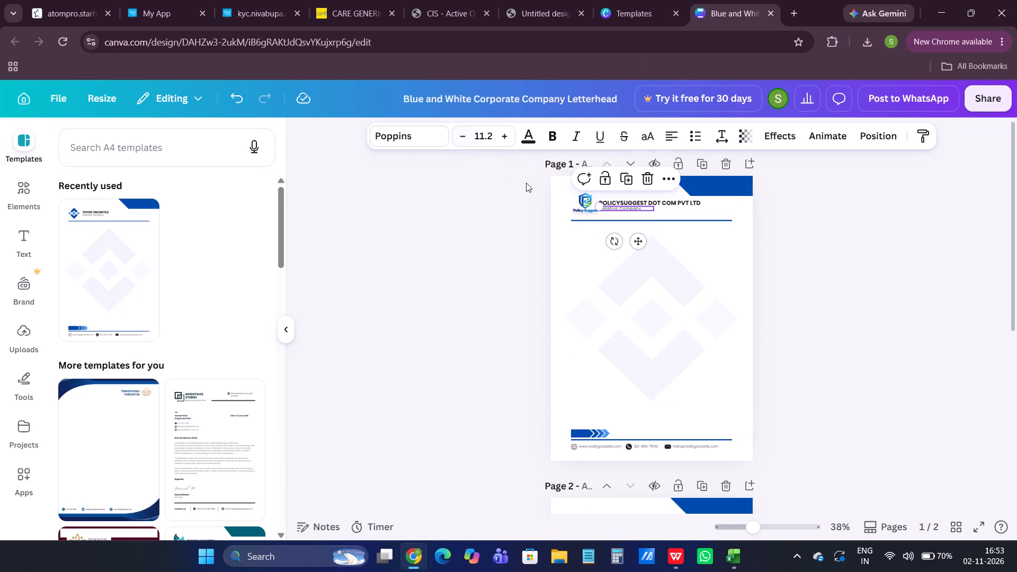
key(ctrl+v)
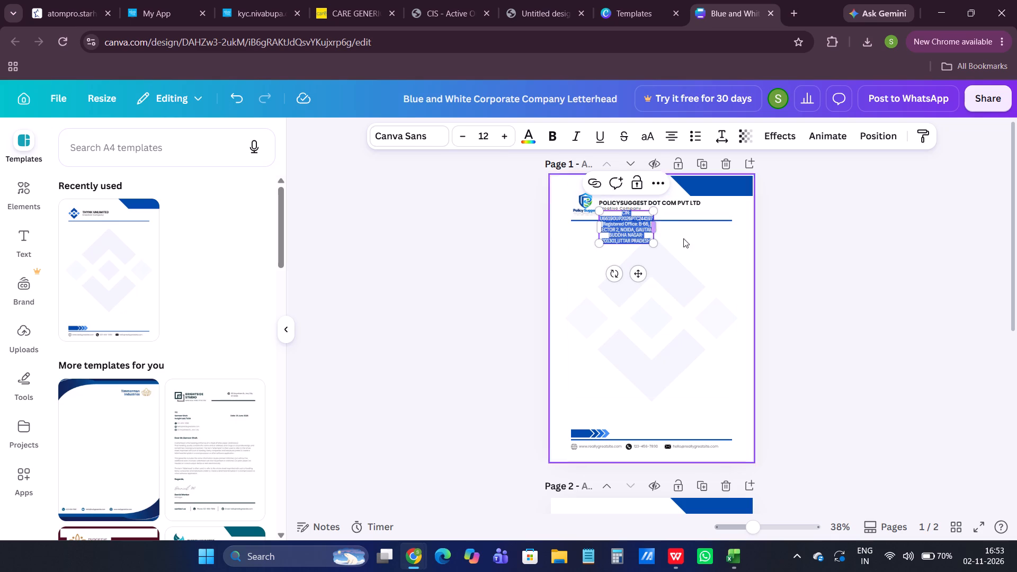
Widen the pasted CIN and registered office text box past the company name and left-align its text.
drag(655, 227, 693, 208)
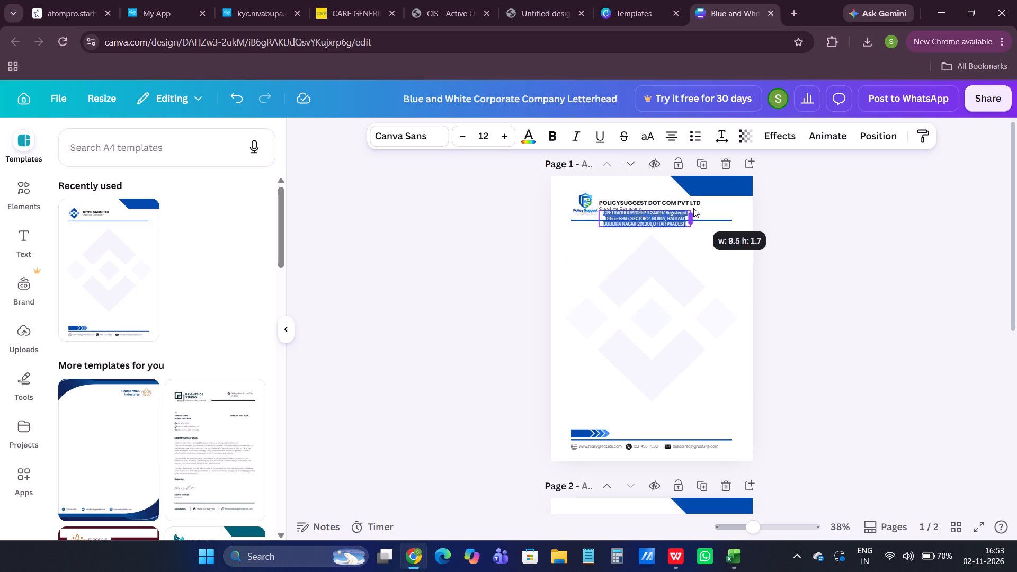
drag(693, 208, 703, 204)
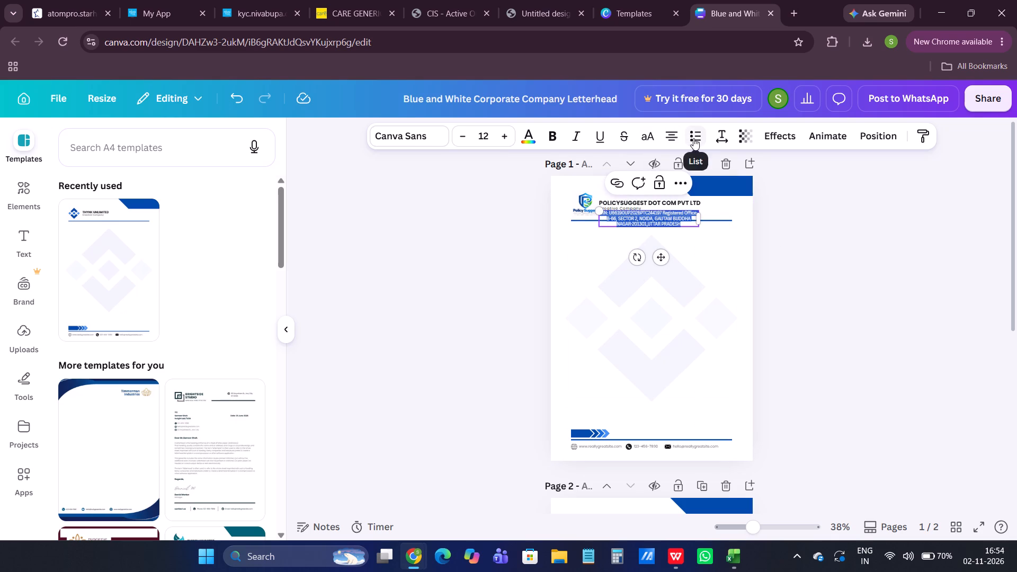
click(673, 132)
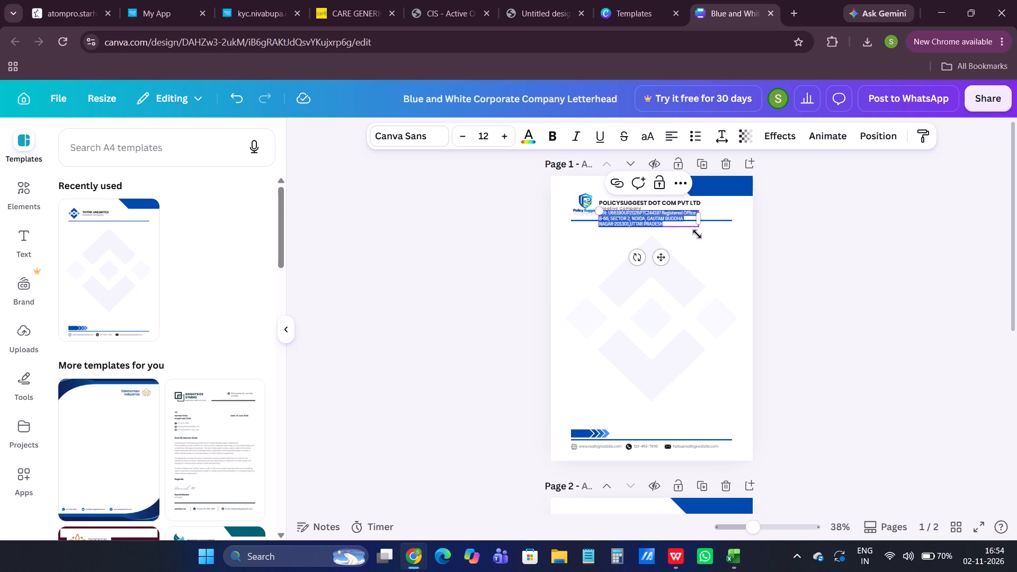
click(698, 226)
click(698, 228)
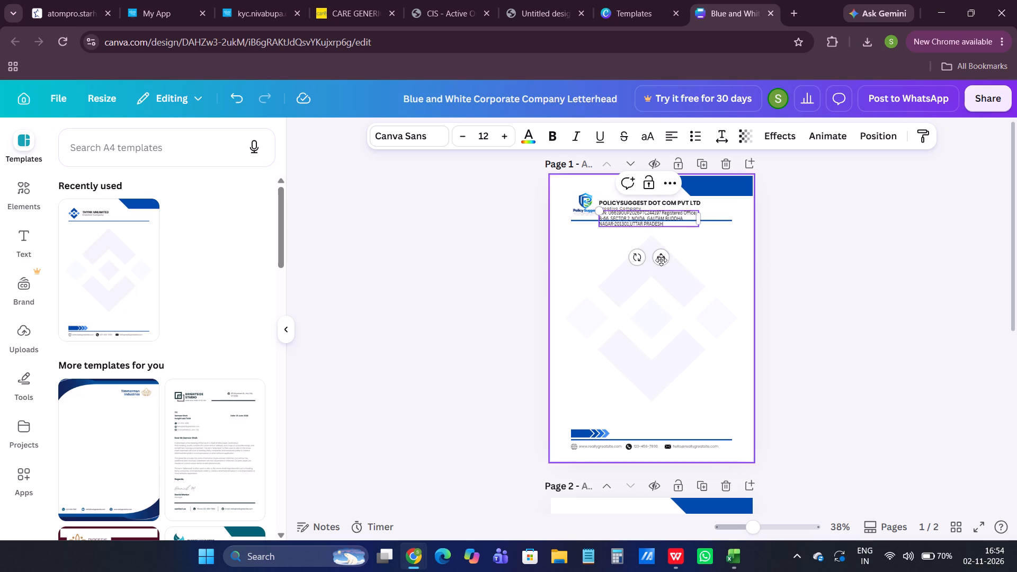
click(620, 226)
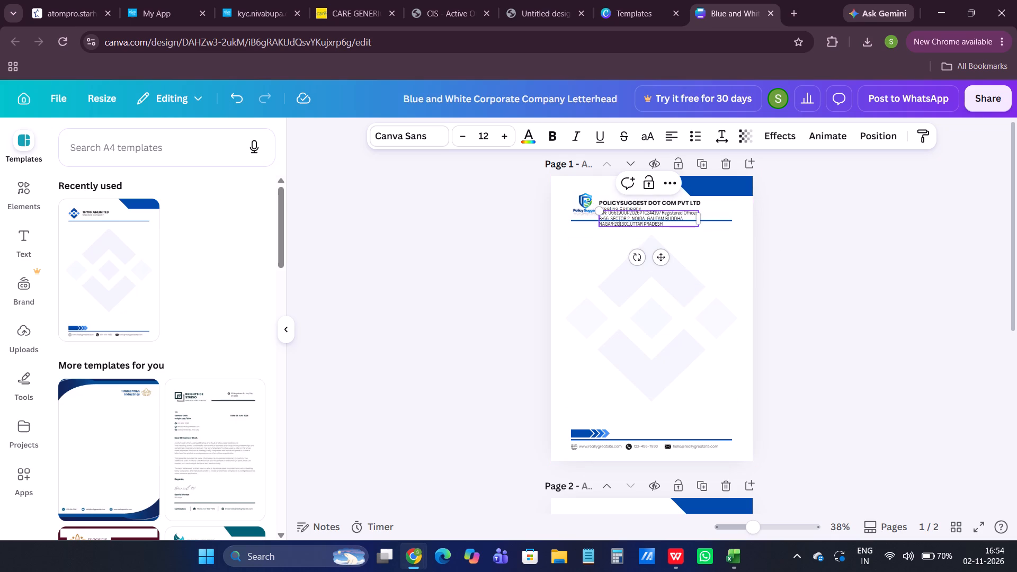
drag(699, 219, 699, 221)
drag(699, 221, 717, 212)
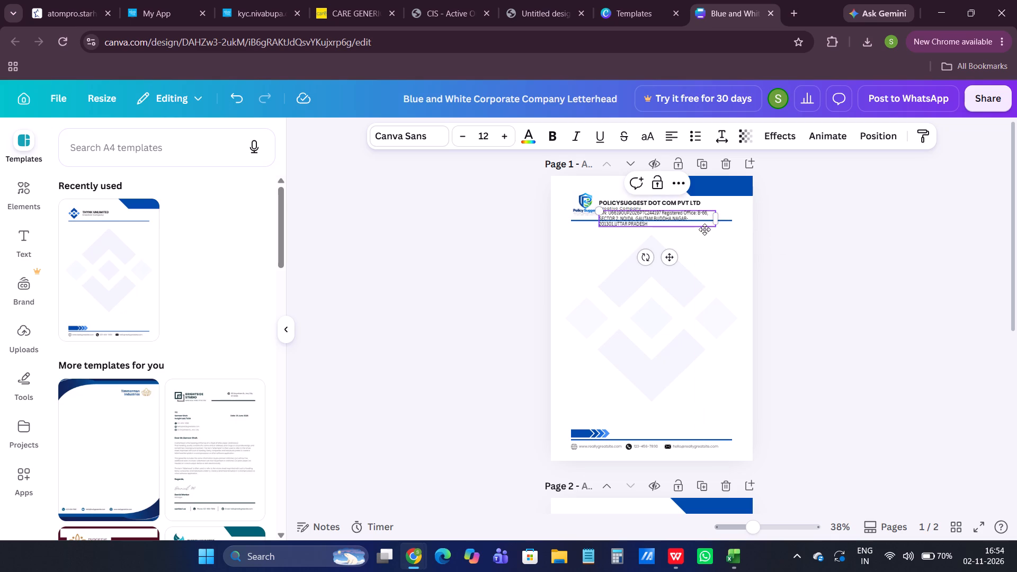
Delete the Creative Company tagline from the page 1 header.
click(630, 208)
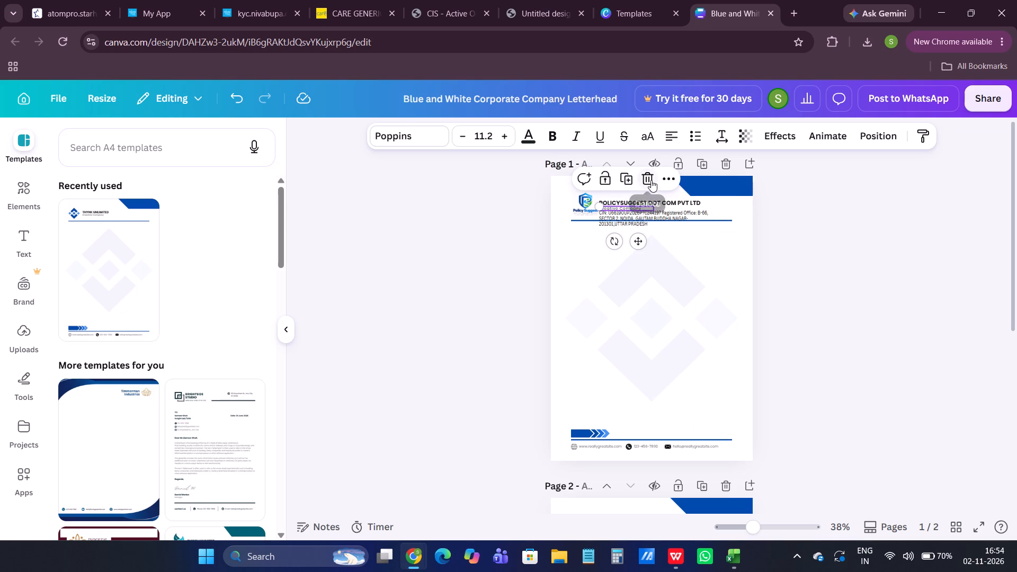
click(651, 180)
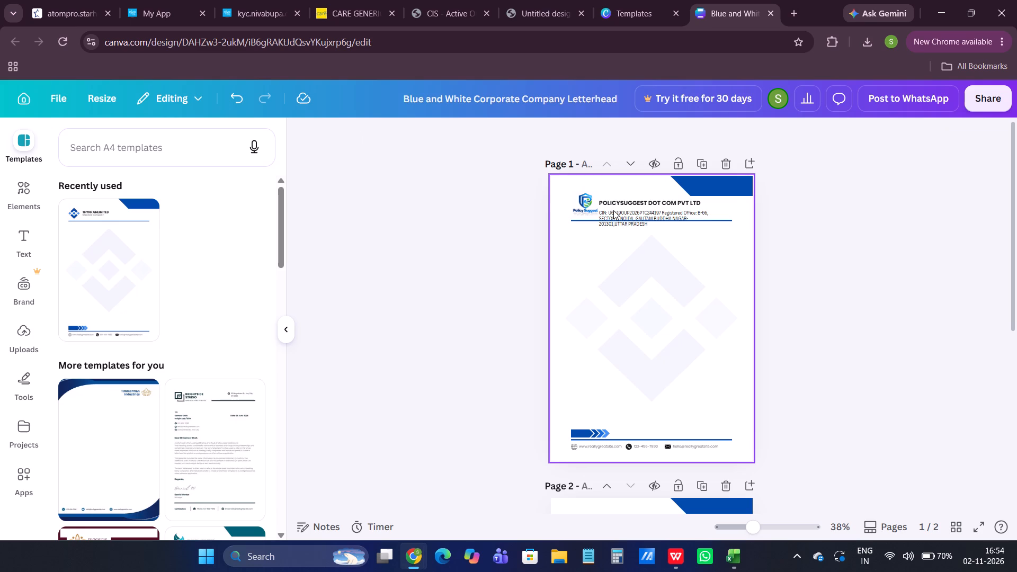
Move the CIN and registered office text up to sit directly beneath the company name.
click(613, 212)
drag(669, 255, 669, 250)
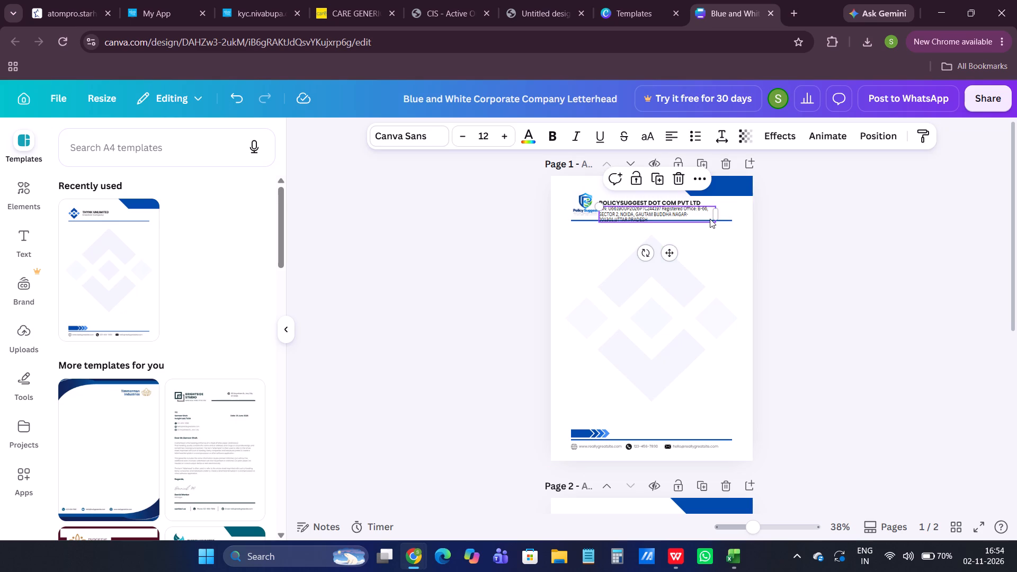
Move the blue header line down so it clears the registered office text.
click(727, 219)
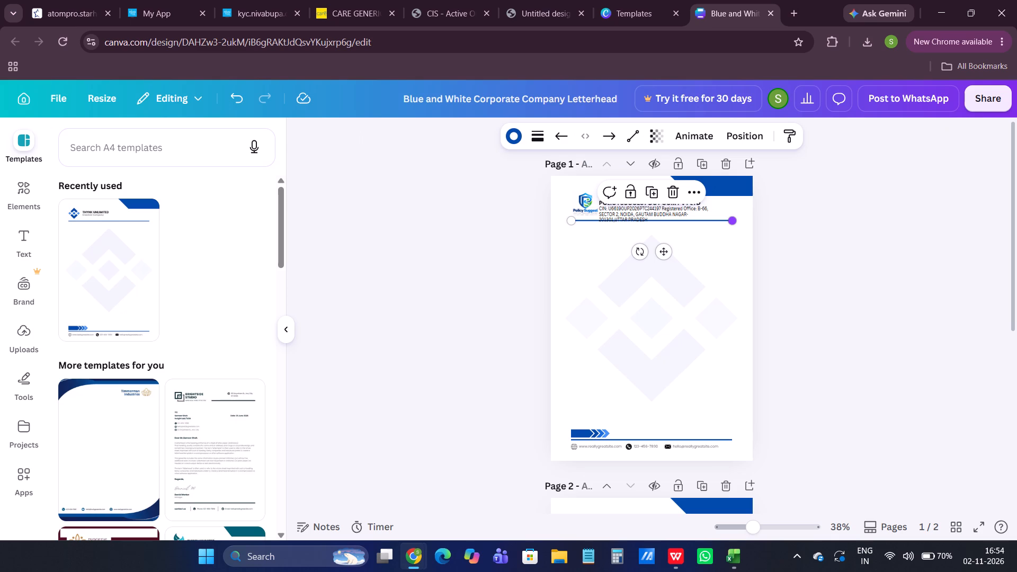
drag(662, 249, 663, 256)
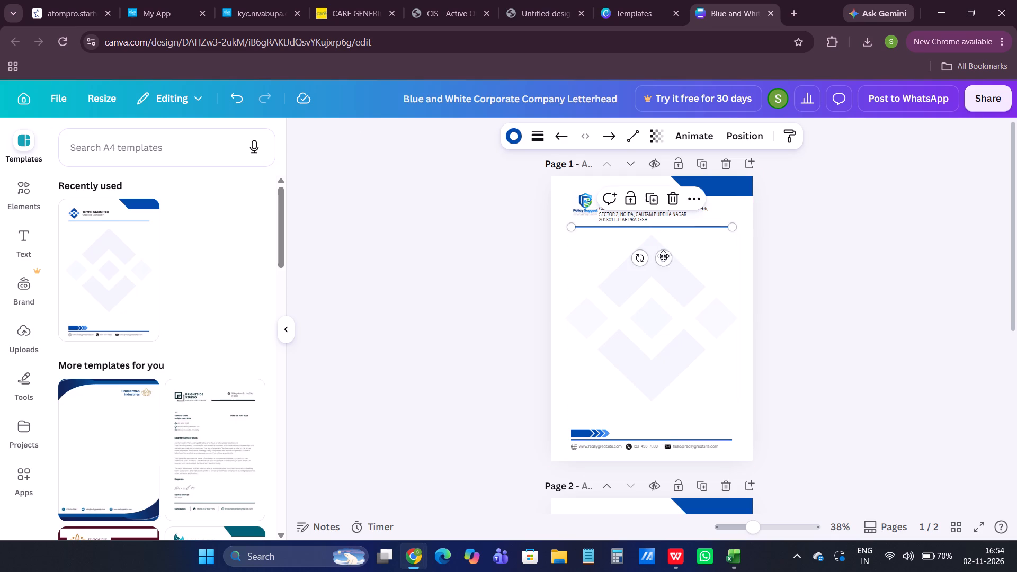
Insert a line break after the CIN number so Registered Office starts on its own line, as in the PDF header.
click(620, 218)
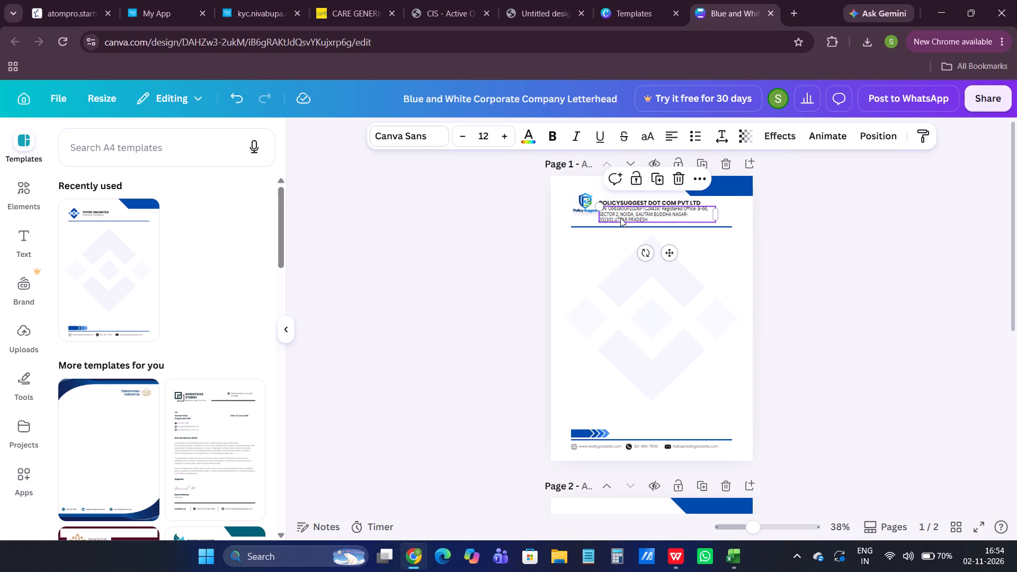
scroll(620, 218, down, 2)
scroll(620, 218, up, 7)
key(ctrl+plus)
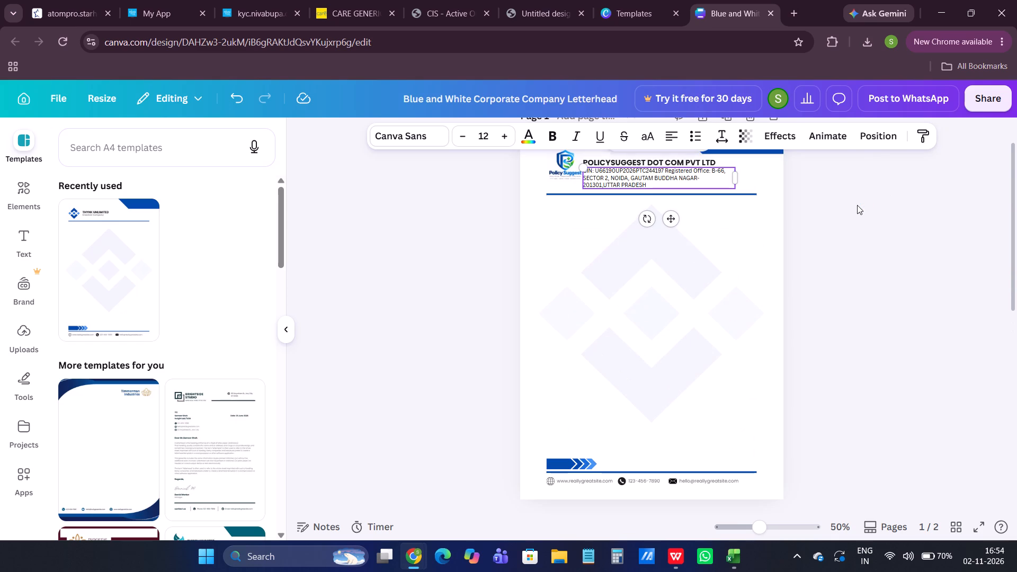
key(ctrl+plus)
key(ctrl+plus)
scroll(857, 205, up, 17)
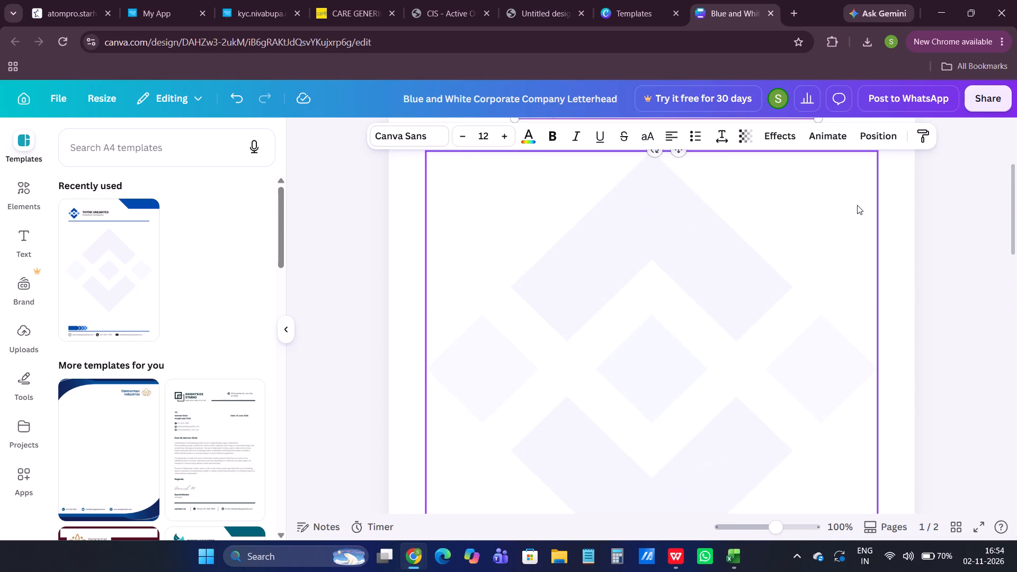
click(531, 265)
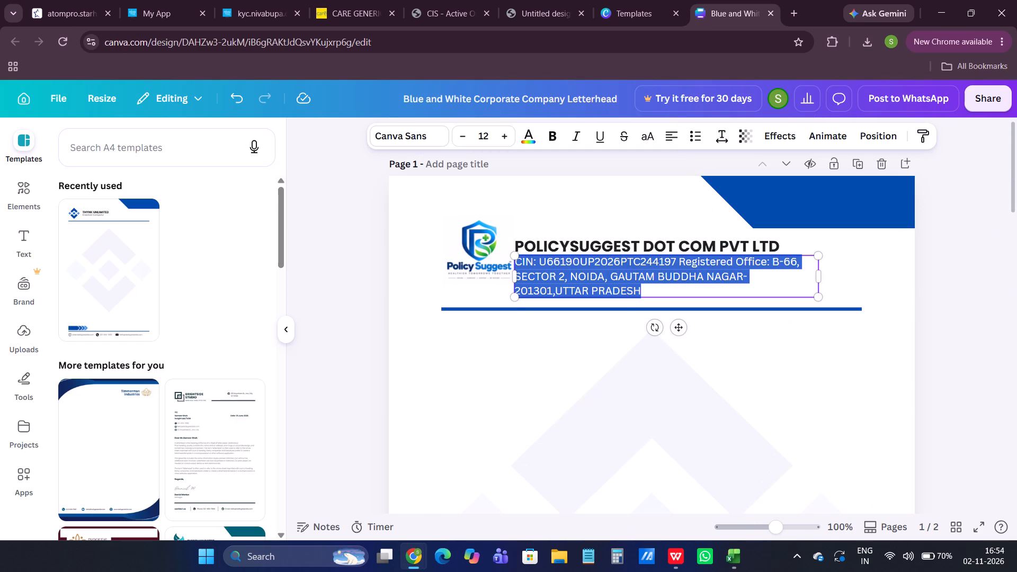
click(531, 265)
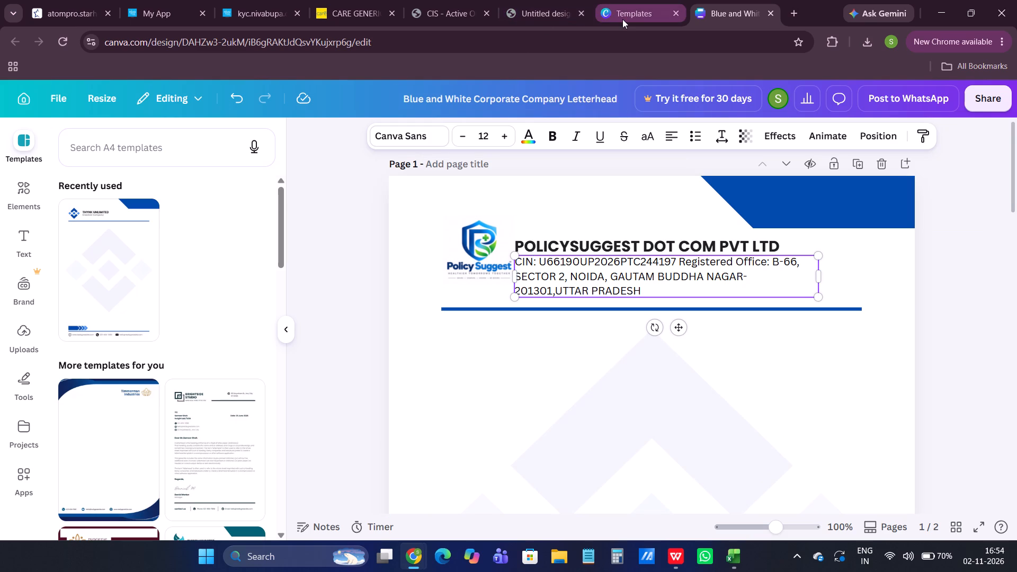
click(549, 17)
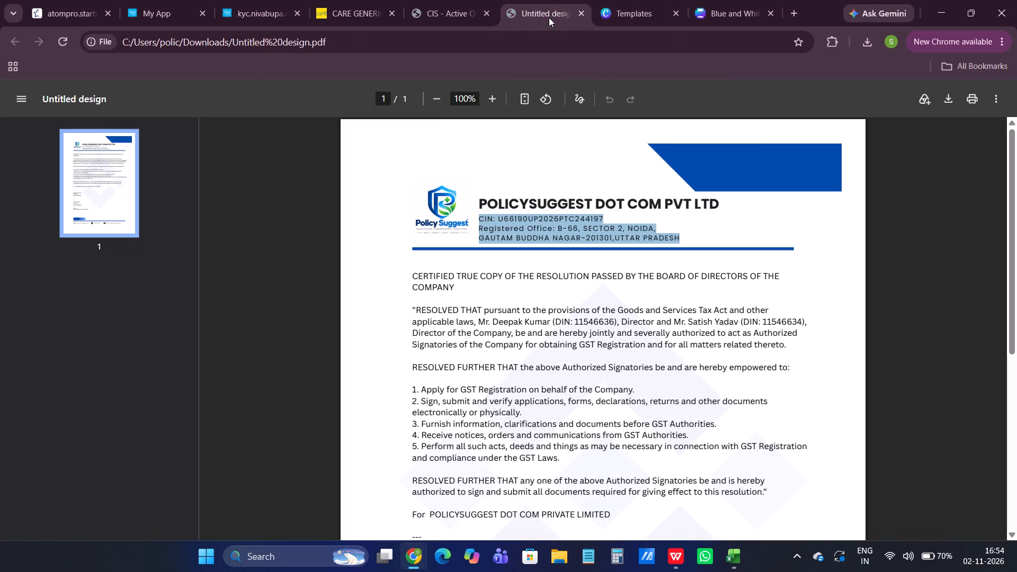
click(621, 0)
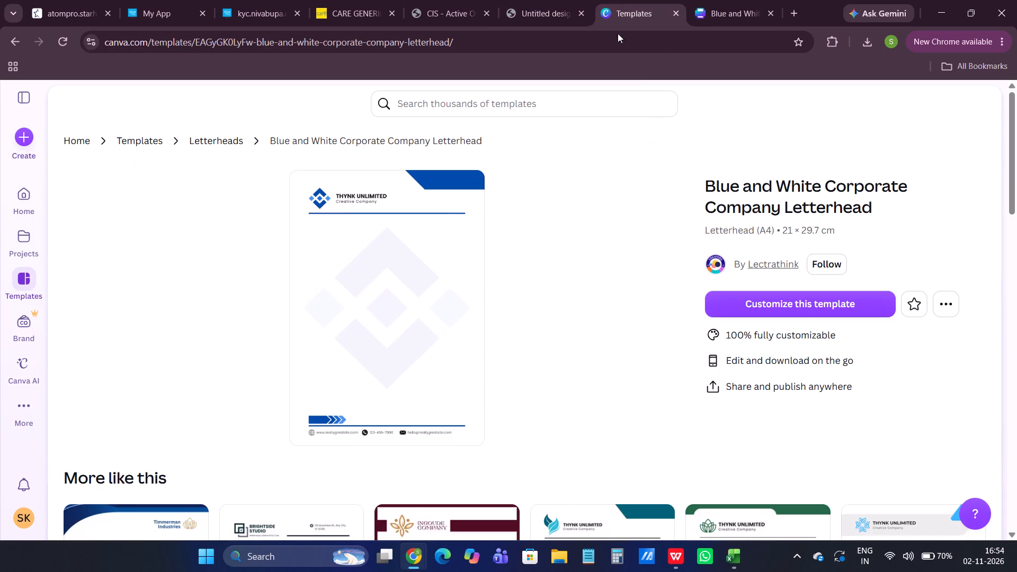
click(748, 0)
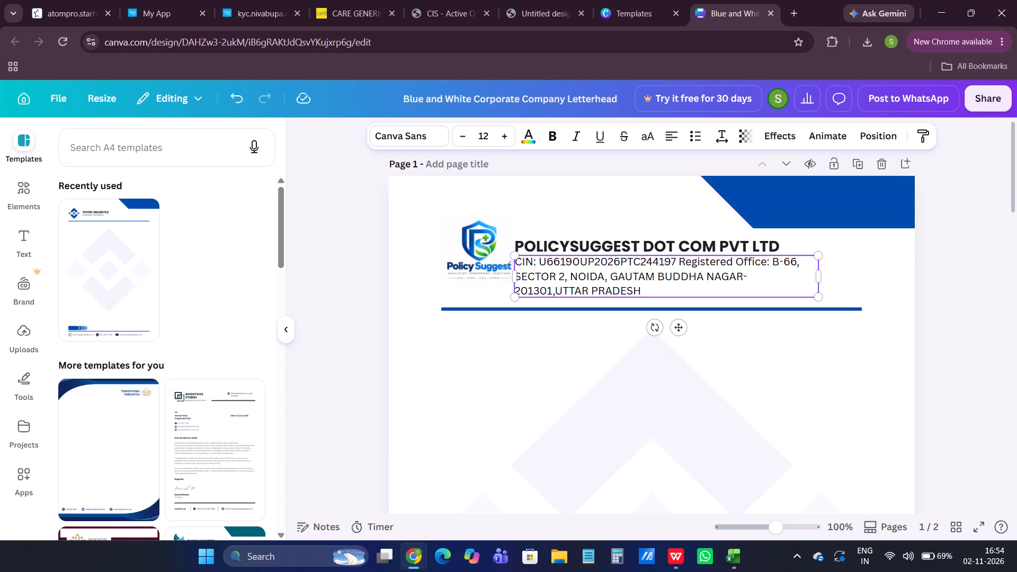
click(679, 260)
key(shift+Return)
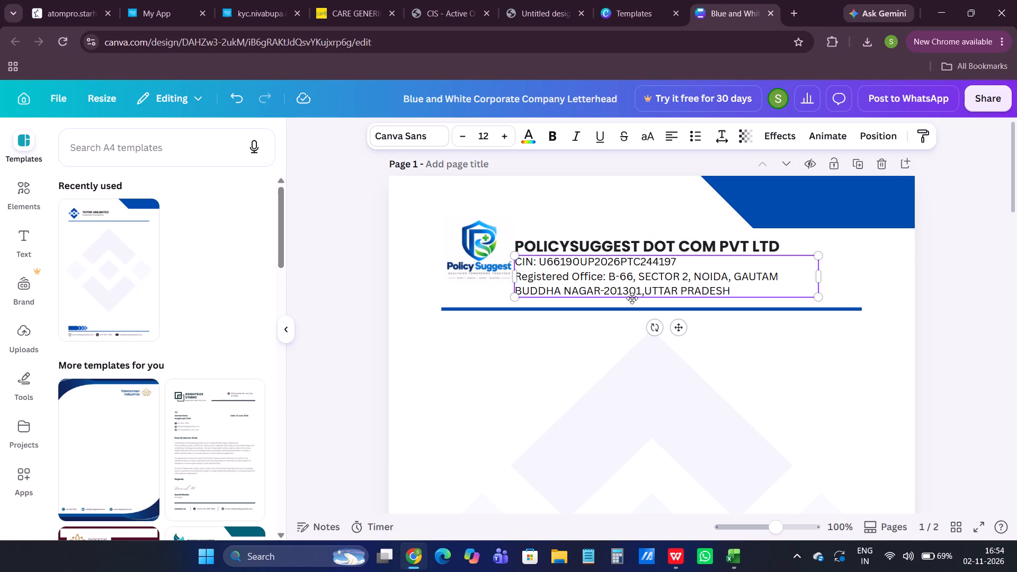
Compare the registered office line layout with the header in the Untitled design PDF.
click(545, 0)
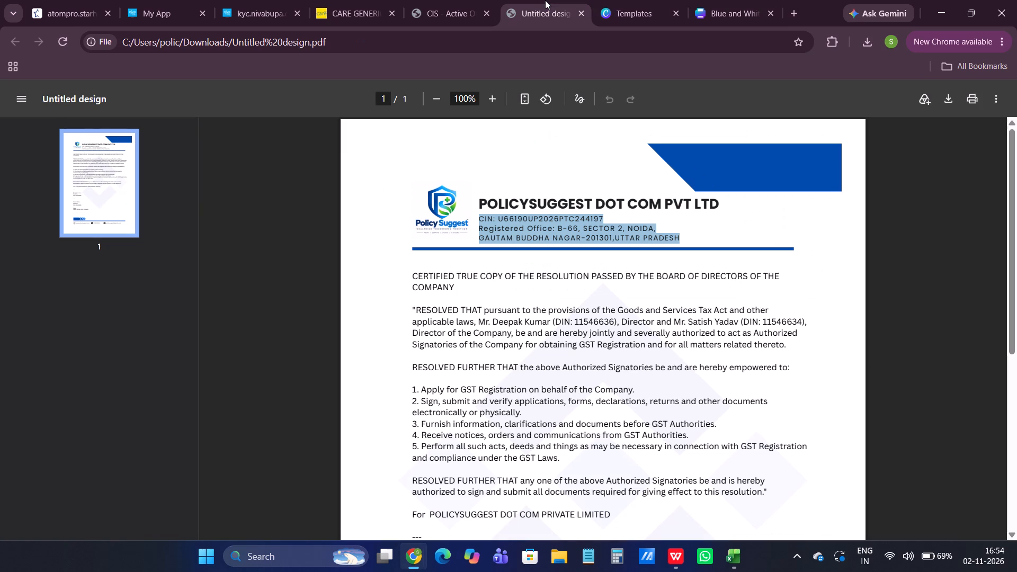
click(653, 0)
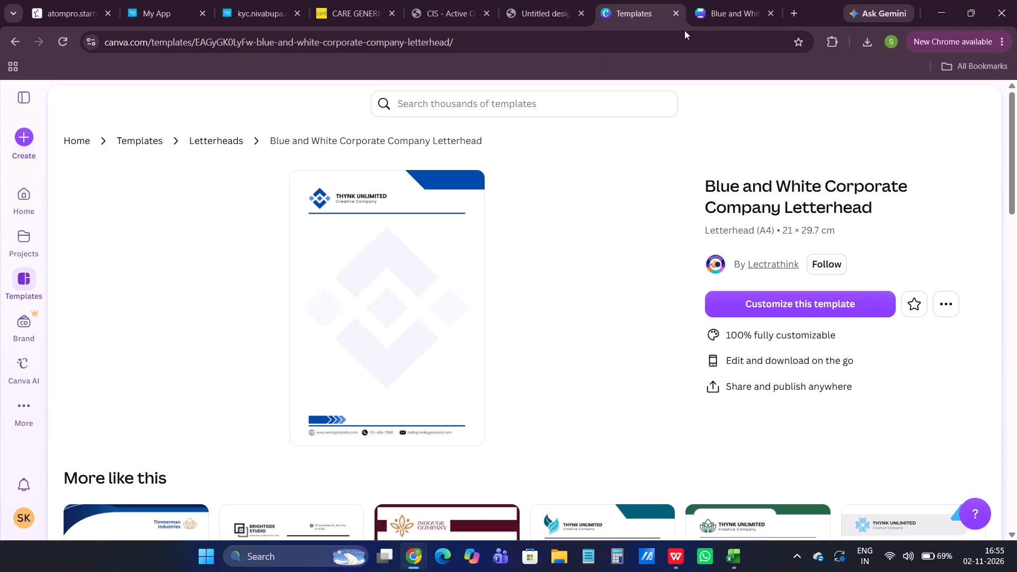
click(731, 1)
click(568, 292)
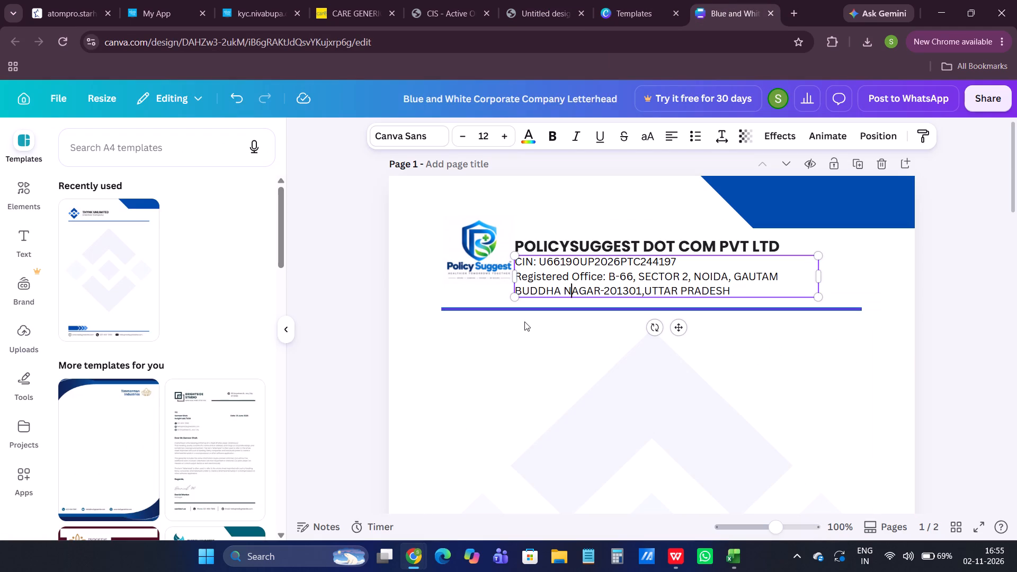
Select the diamond watermark graphic in the middle of page 1.
click(520, 322)
scroll(463, 339, down, 1)
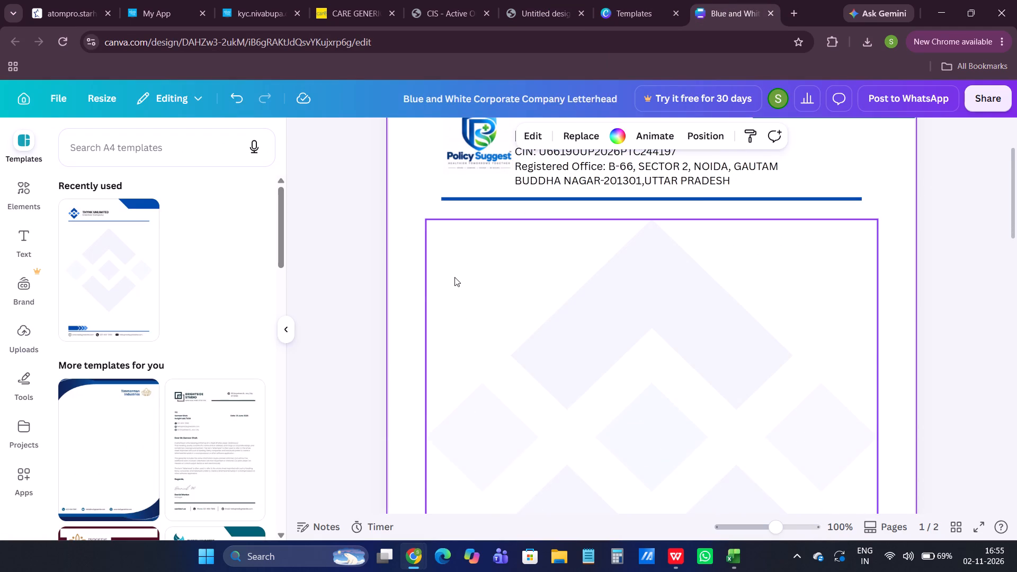
click(454, 277)
key(ctrl+minus)
key(ctrl+minus)
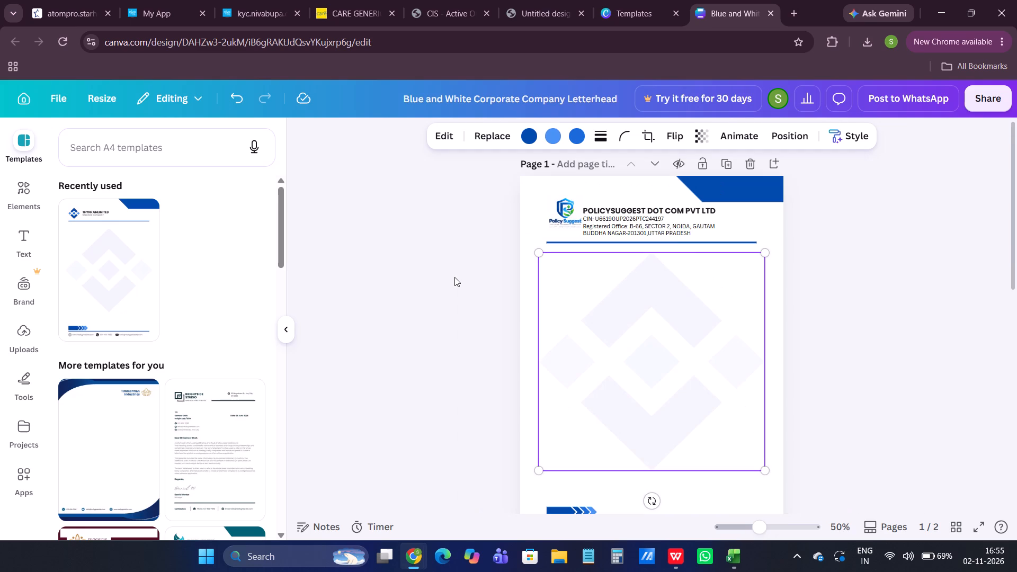
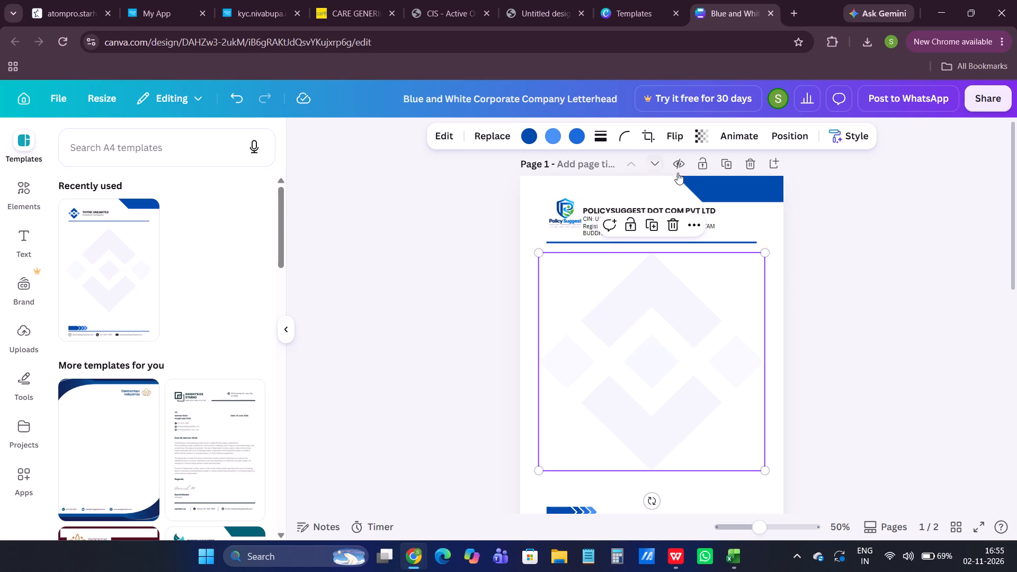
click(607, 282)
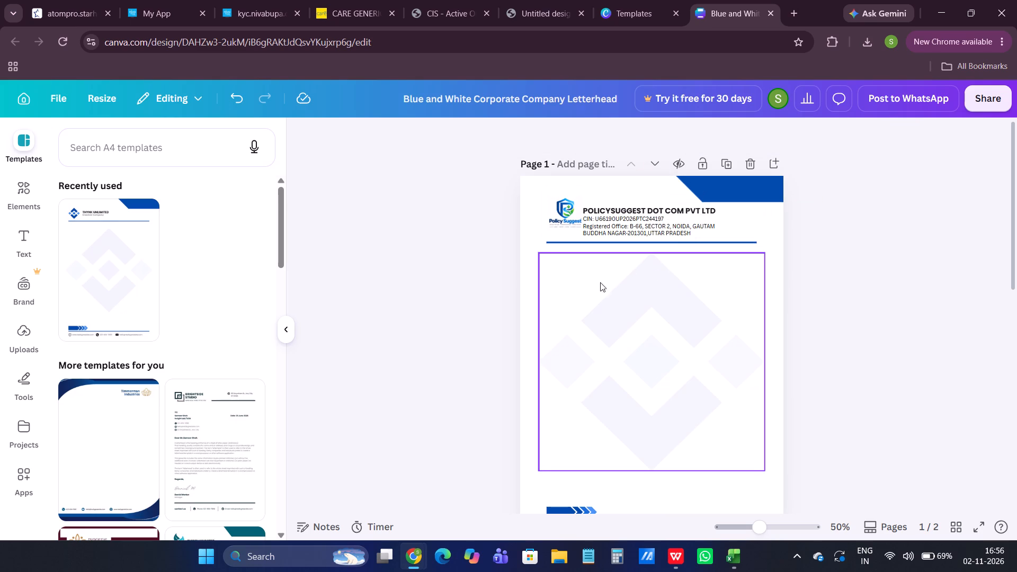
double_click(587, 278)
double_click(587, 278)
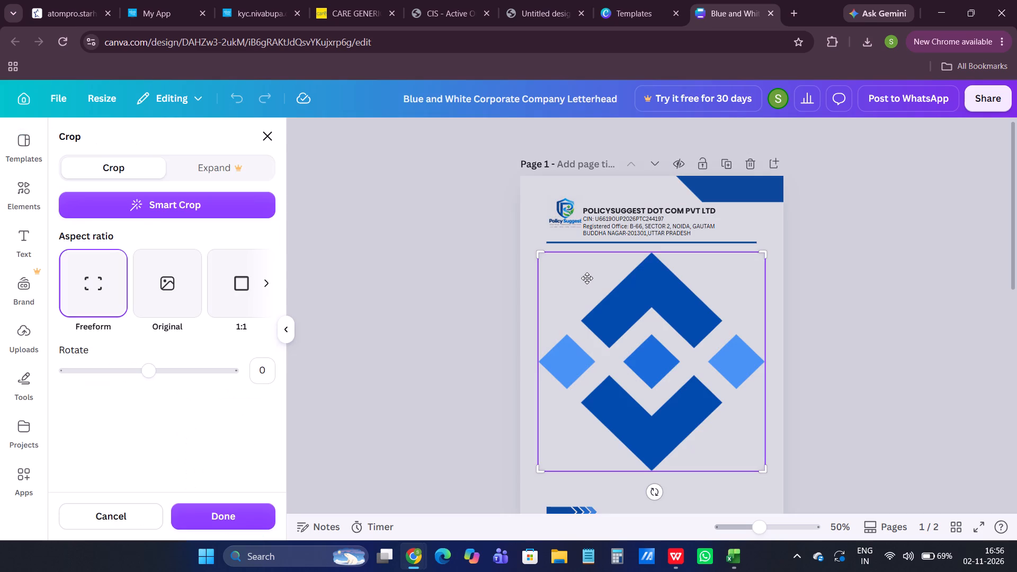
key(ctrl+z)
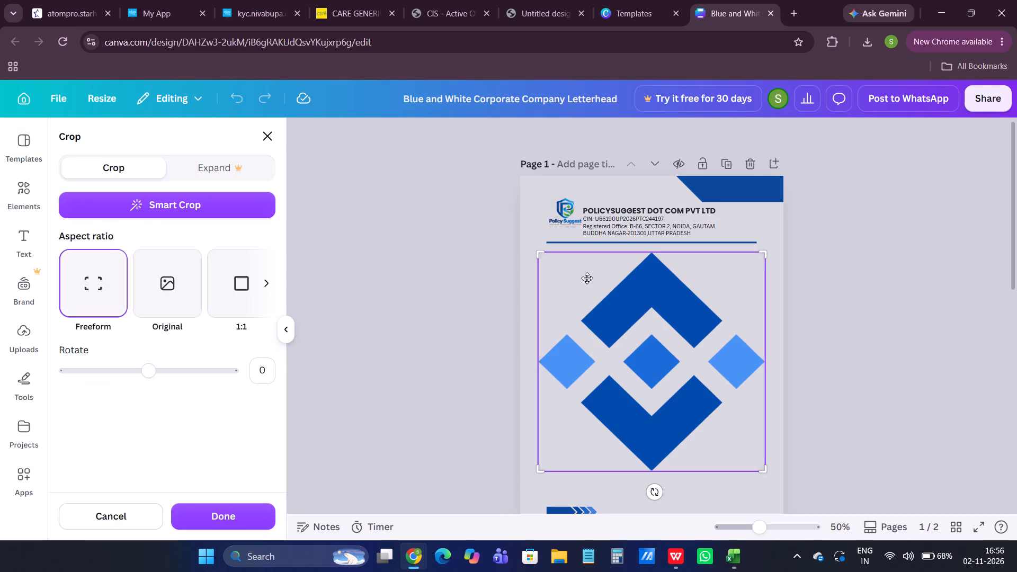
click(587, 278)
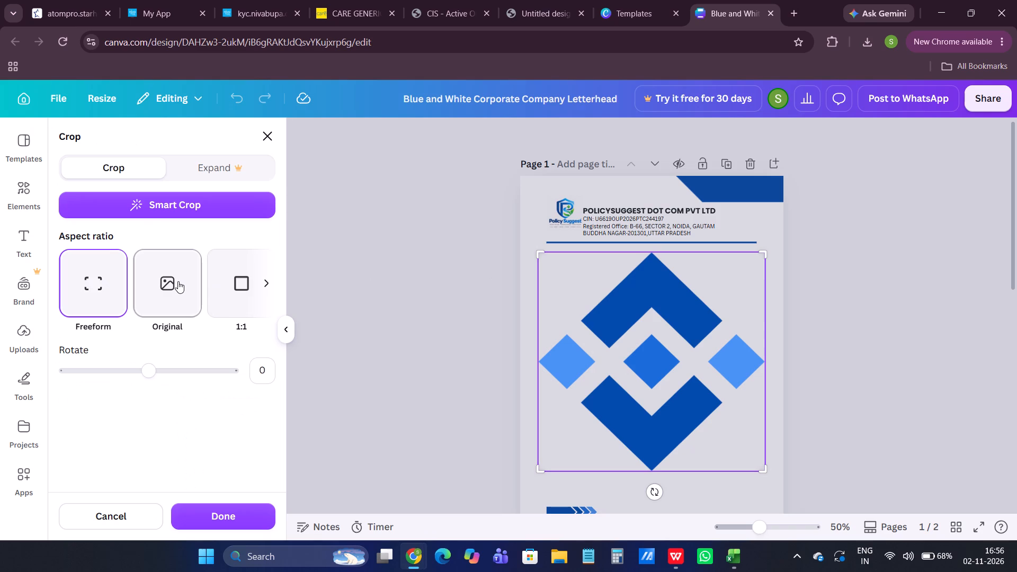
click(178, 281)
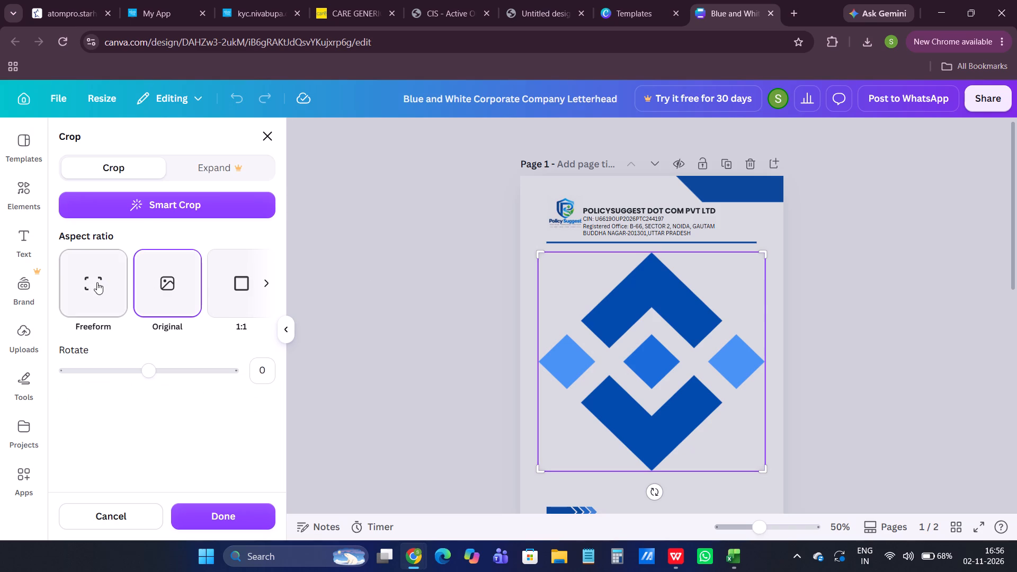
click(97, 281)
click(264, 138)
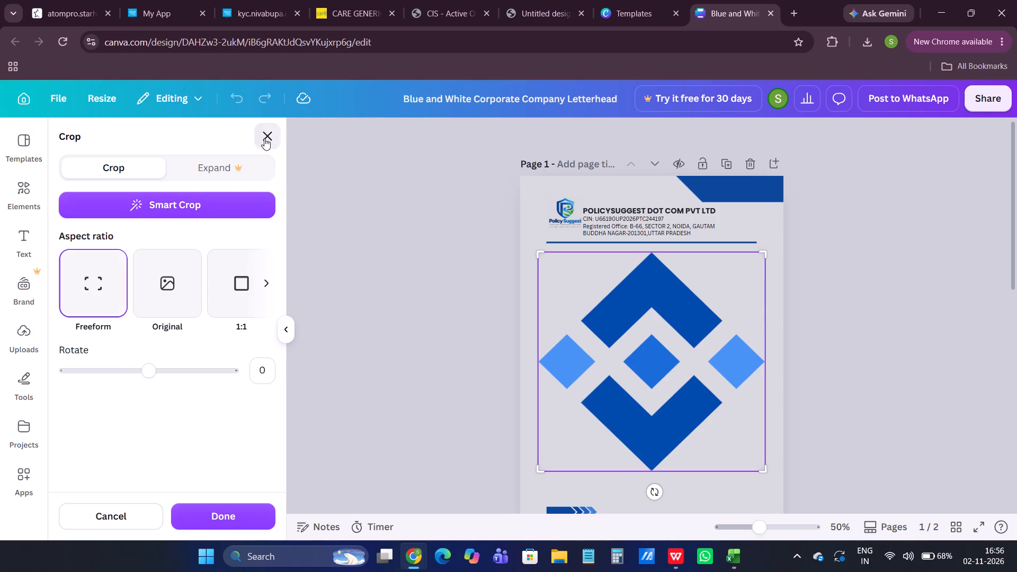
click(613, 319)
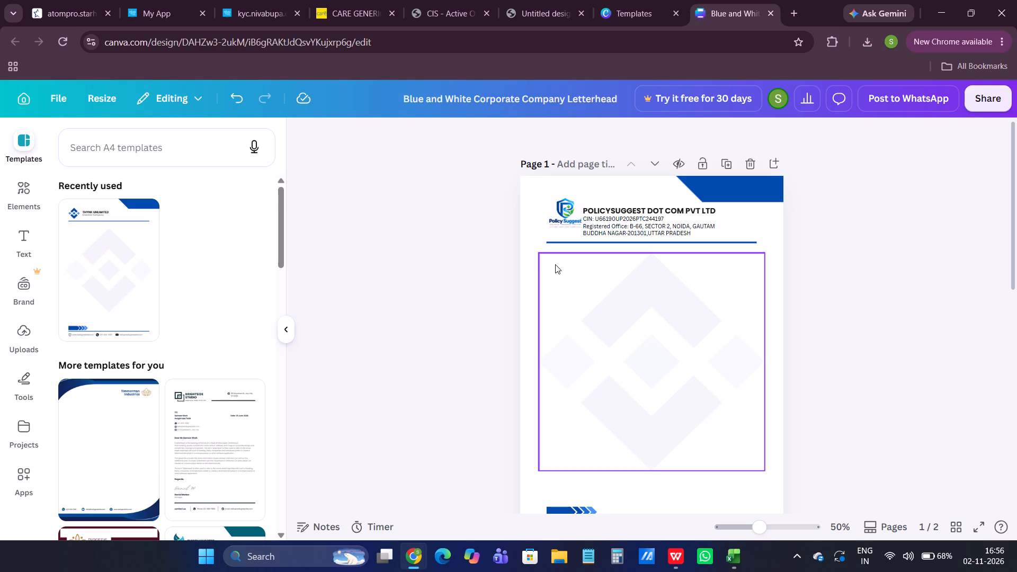
Paste the Annual General Meeting minutes onto page 1 and justify the text, checking the body alignment in the Untitled design PDF.
key(ctrl+v)
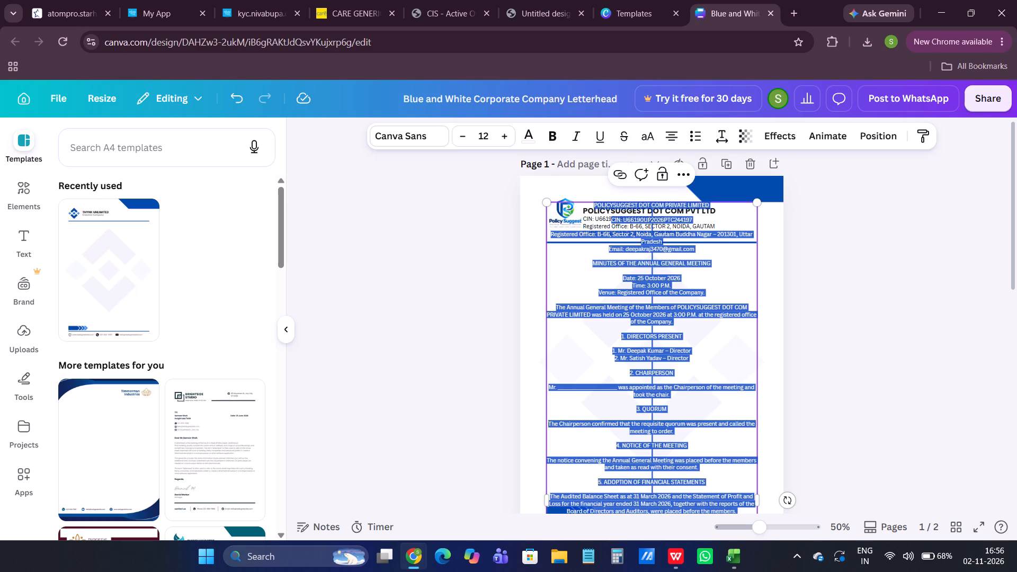
click(671, 135)
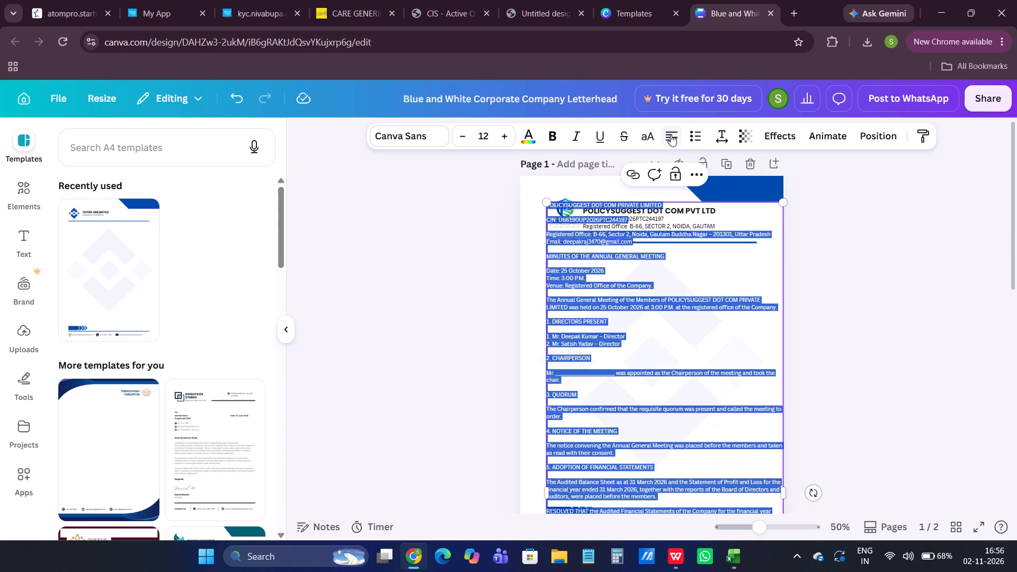
click(536, 0)
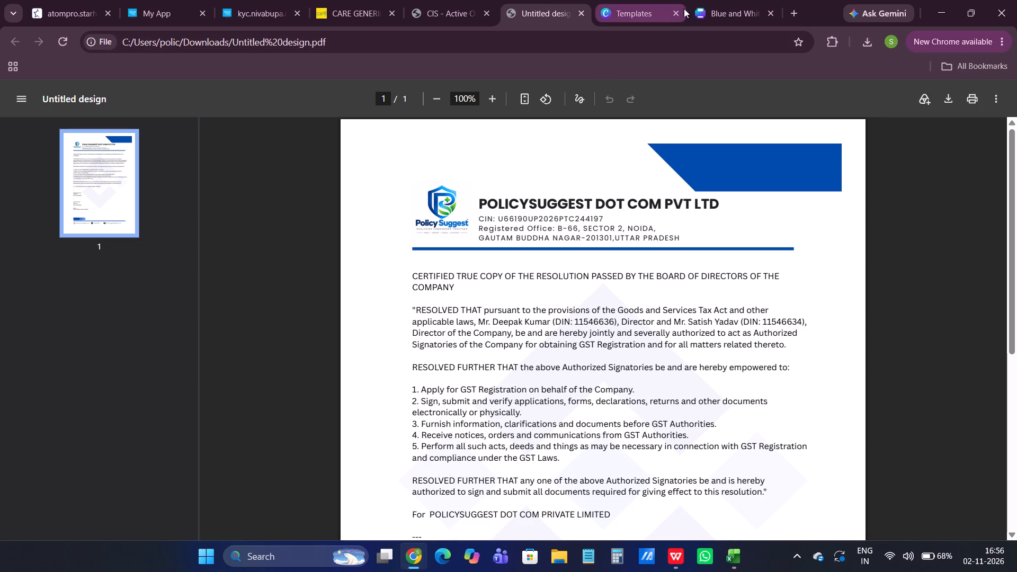
click(715, 7)
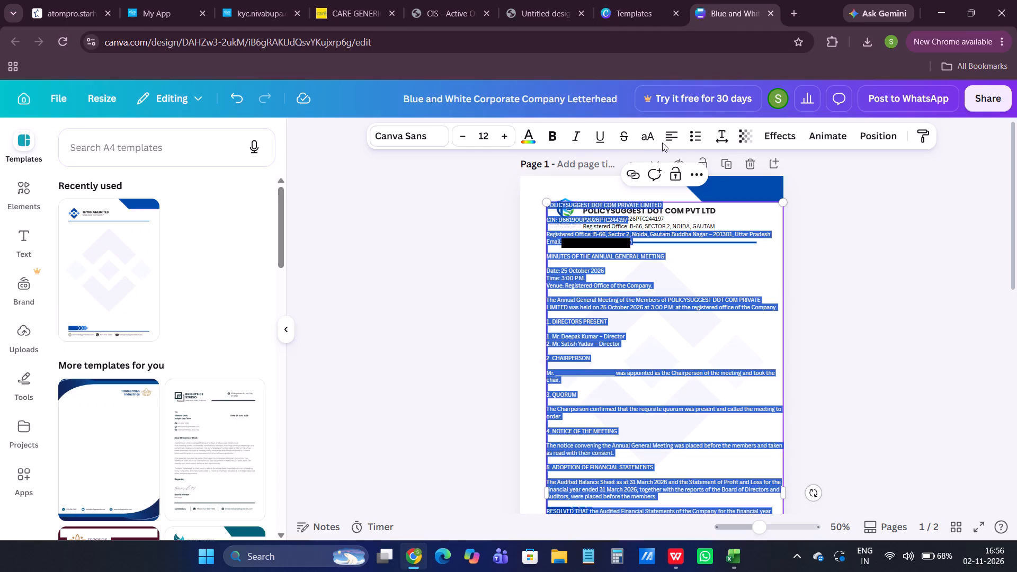
click(670, 136)
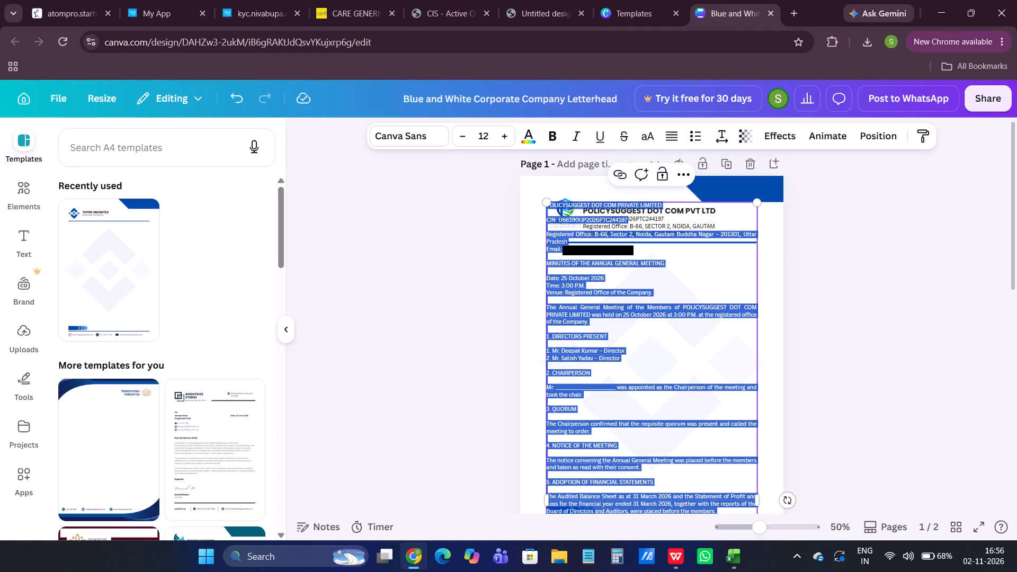
Shrink the minutes text box from its upper-left corner to font size 11 so it starts below the blue header line.
drag(547, 205, 546, 263)
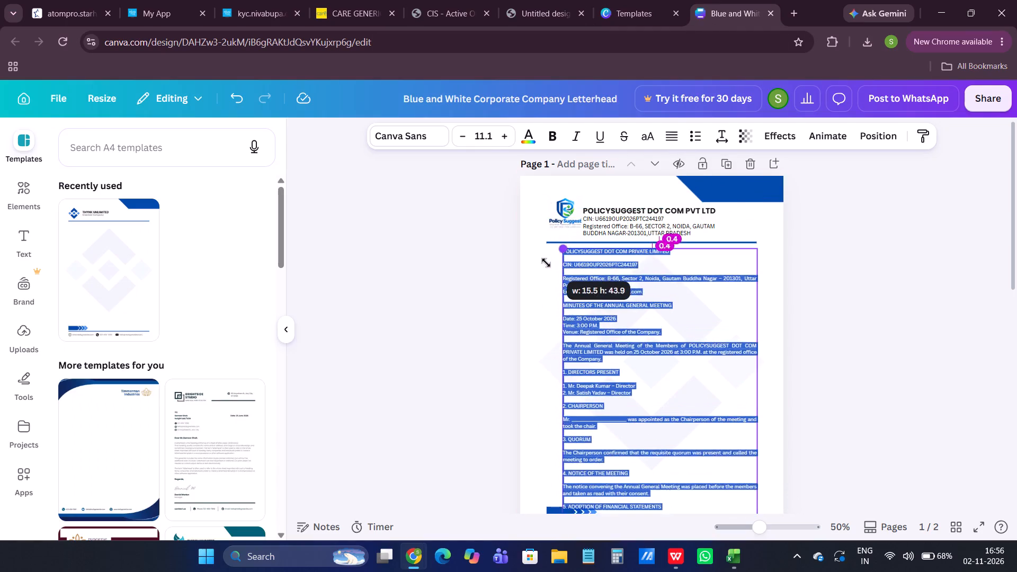
drag(546, 263, 542, 259)
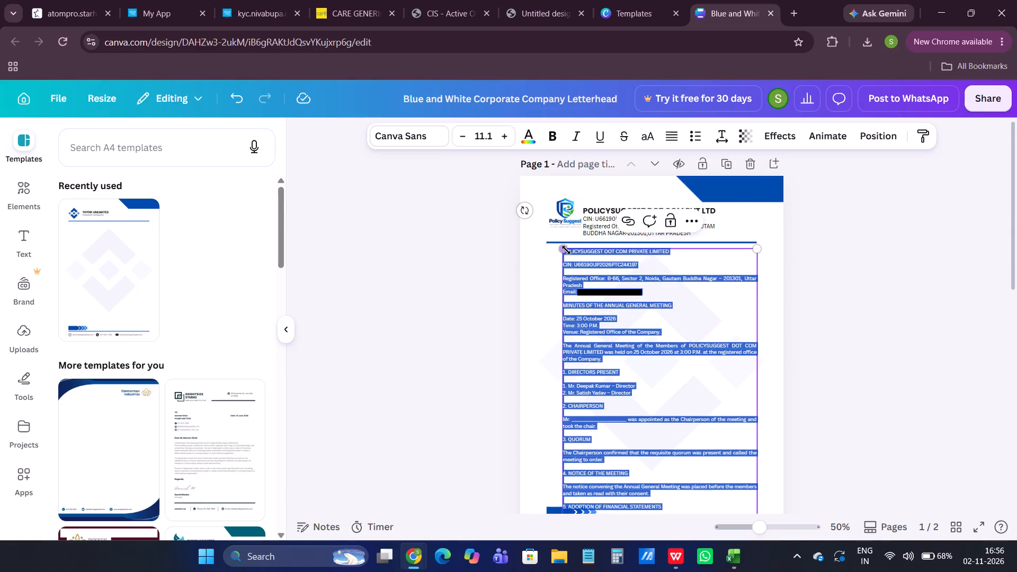
drag(566, 250, 556, 258)
Check how far the minutes run onto page 2 and reduce their font size to 10.
scroll(605, 396, down, 4)
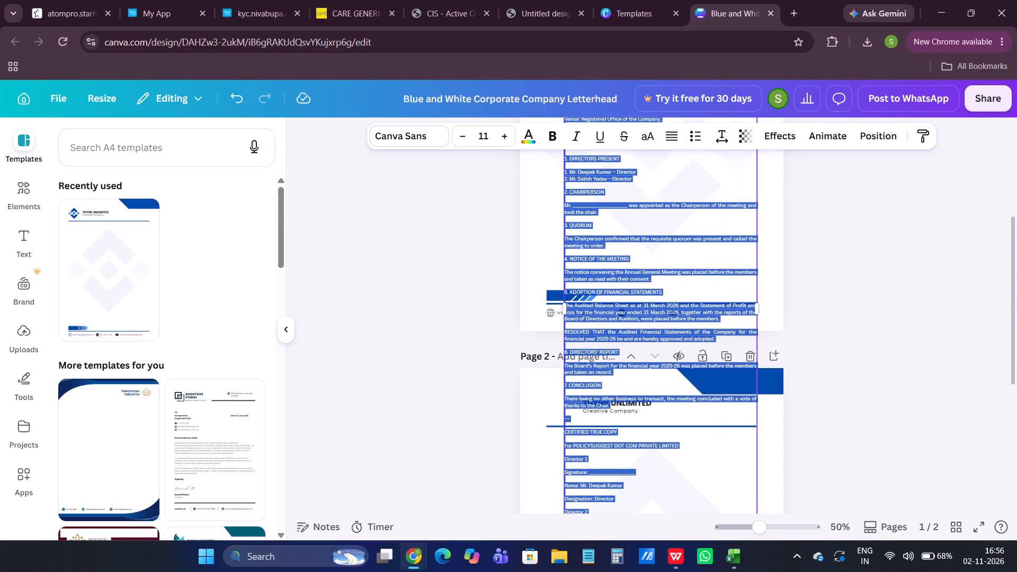
scroll(609, 403, down, 1)
scroll(611, 385, up, 2)
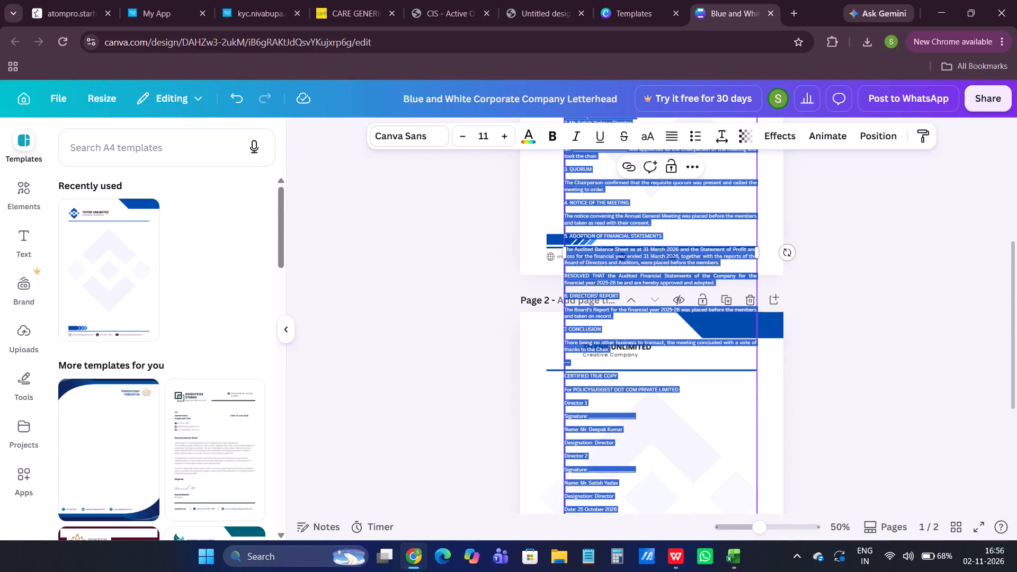
scroll(615, 361, down, 1)
scroll(615, 361, up, 2)
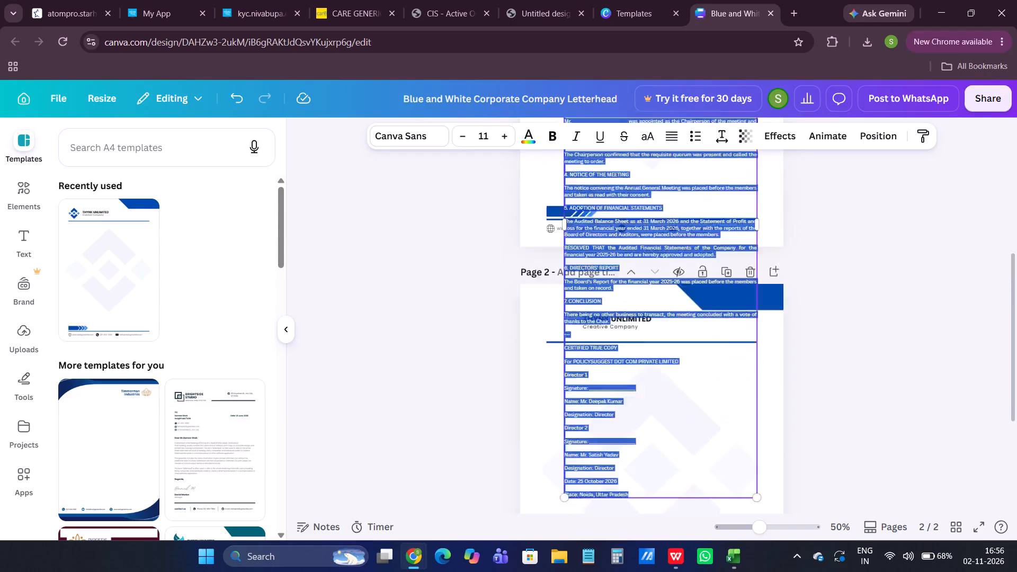
scroll(615, 361, up, 2)
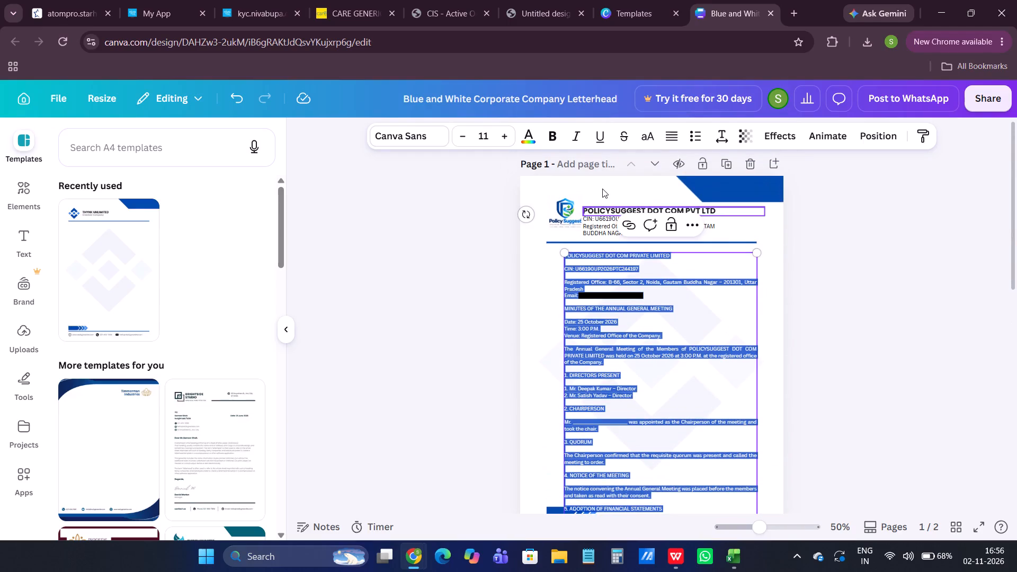
click(465, 133)
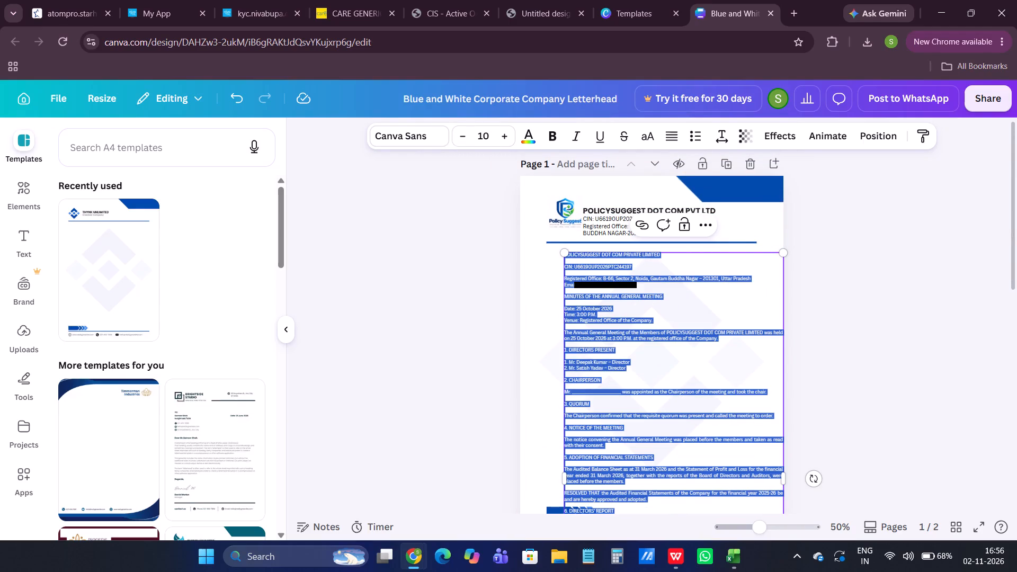
Adjust the minutes text box width so its left edge meets the header line's start and its right edge sits inside the page.
drag(563, 293, 539, 293)
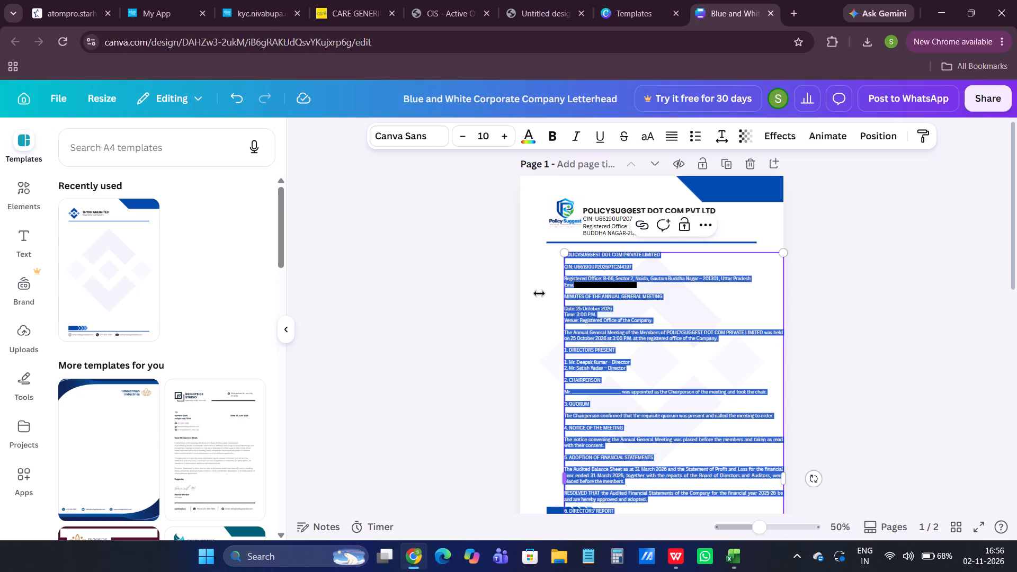
drag(539, 293, 540, 292)
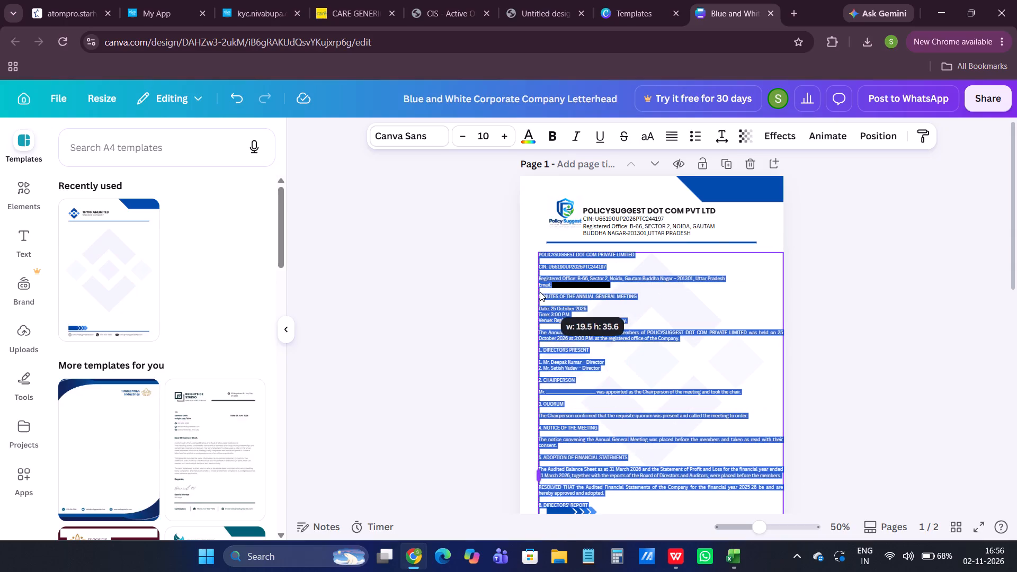
drag(540, 292, 542, 291)
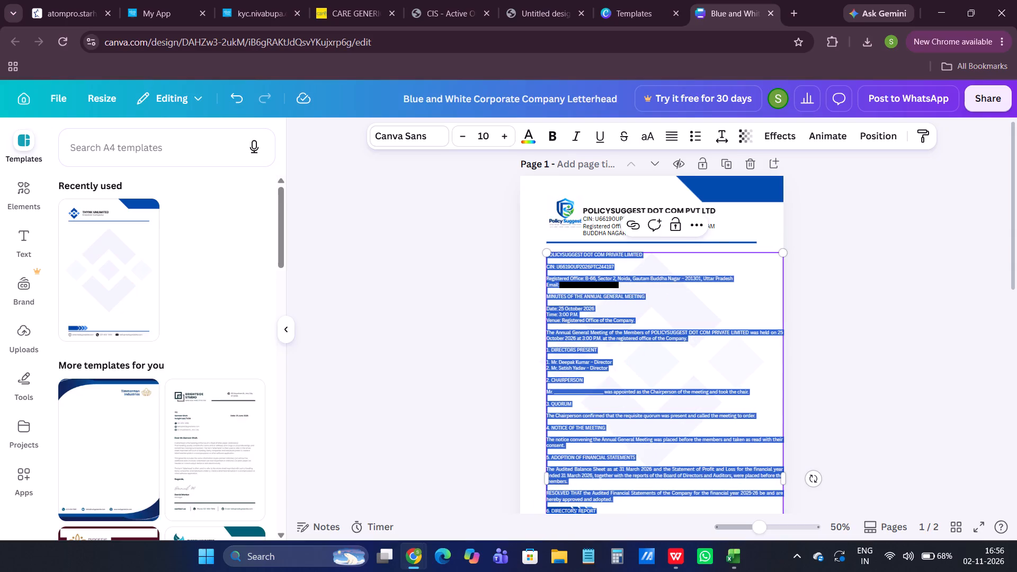
click(783, 306)
drag(785, 307, 782, 305)
drag(782, 305, 774, 306)
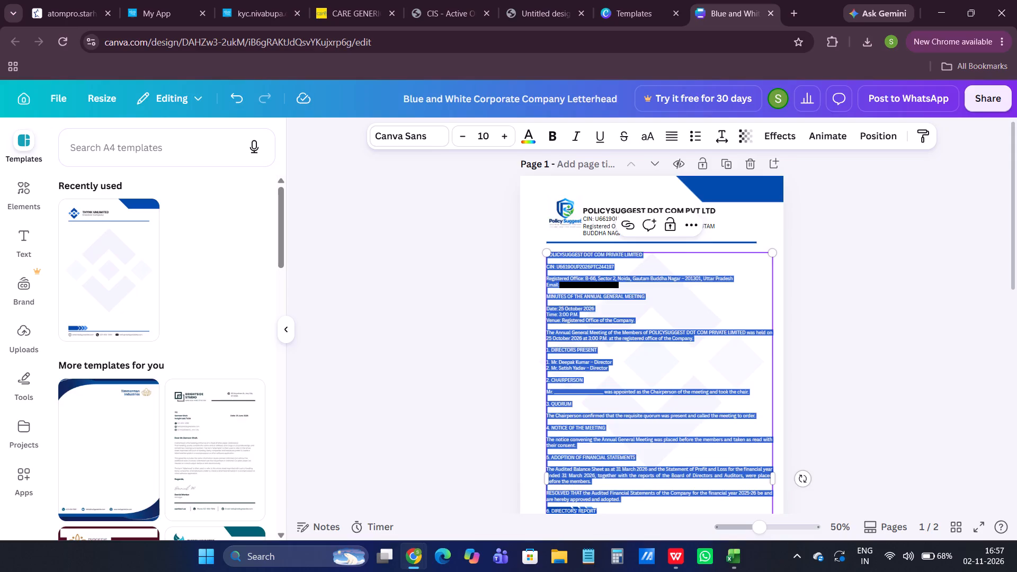
Tighten the line spacing of the minutes text to 1.1 to shorten its overflow onto page 2.
scroll(596, 302, down, 2)
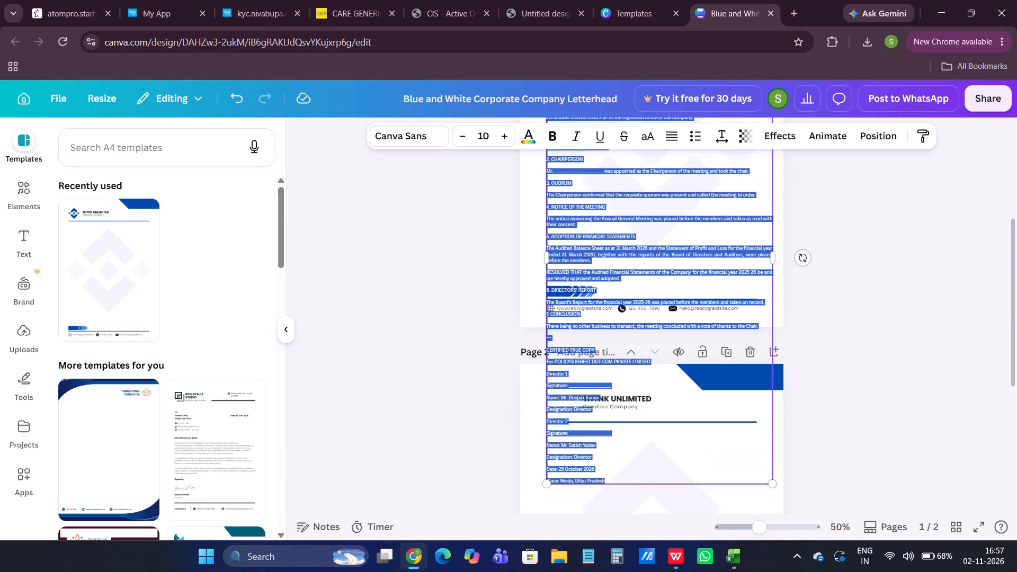
scroll(596, 302, down, 1)
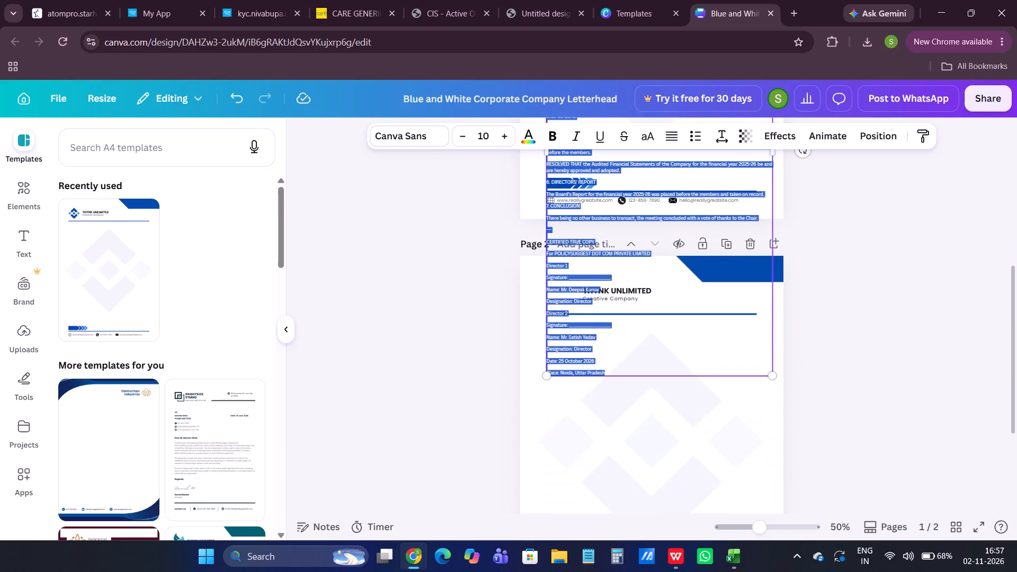
scroll(596, 302, down, 1)
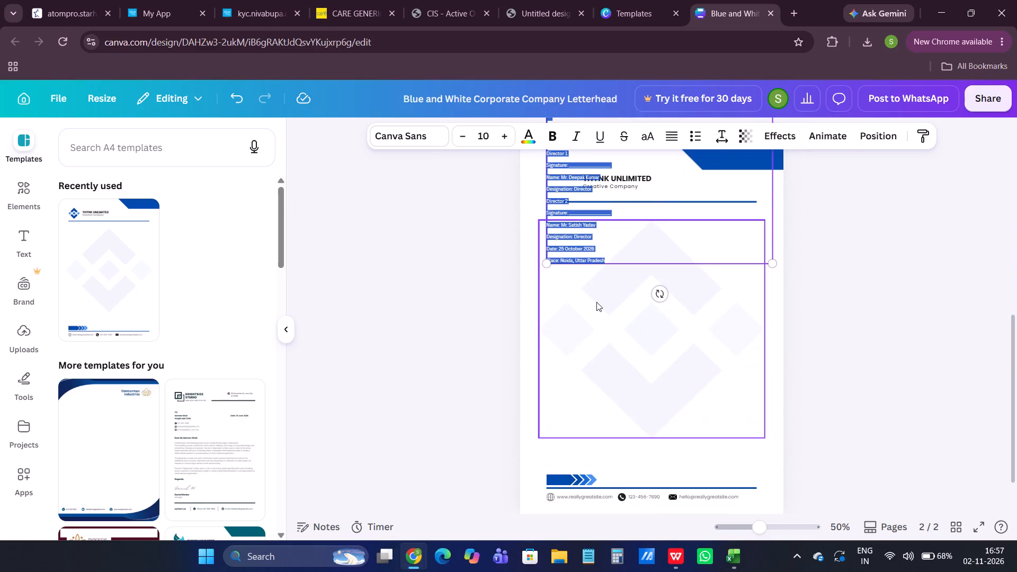
scroll(596, 302, up, 3)
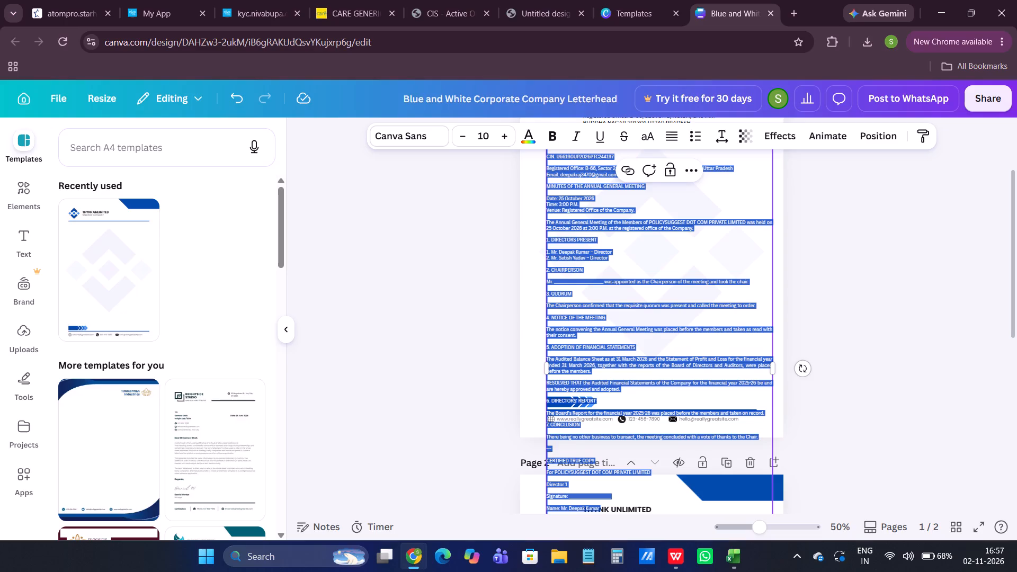
scroll(596, 302, down, 2)
scroll(596, 302, up, 2)
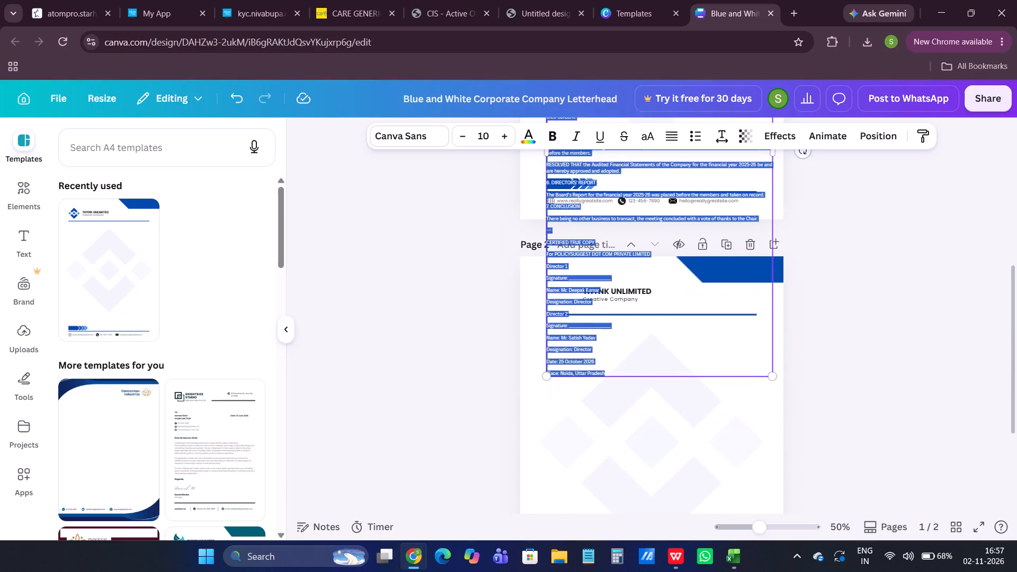
scroll(596, 302, up, 2)
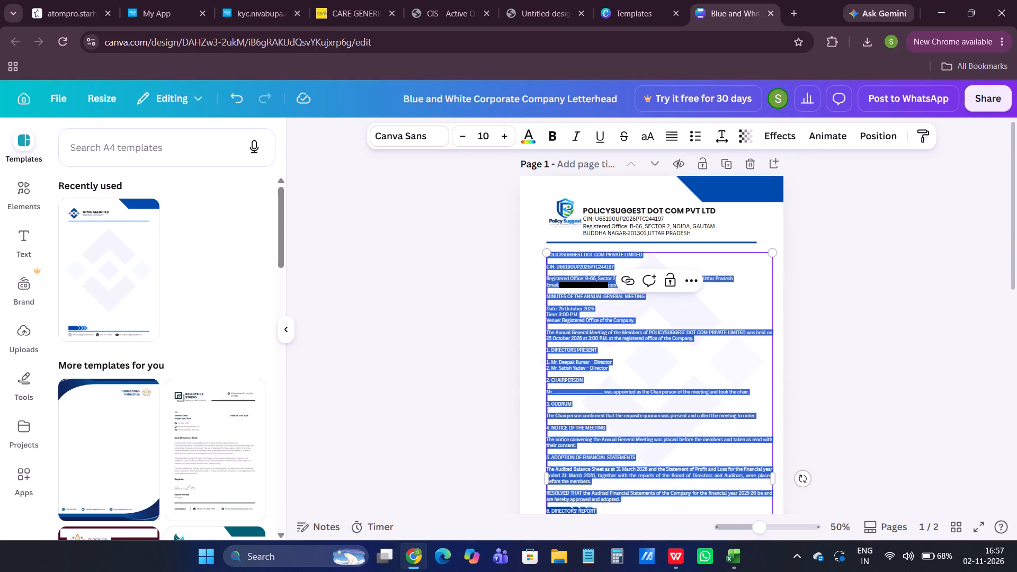
click(721, 138)
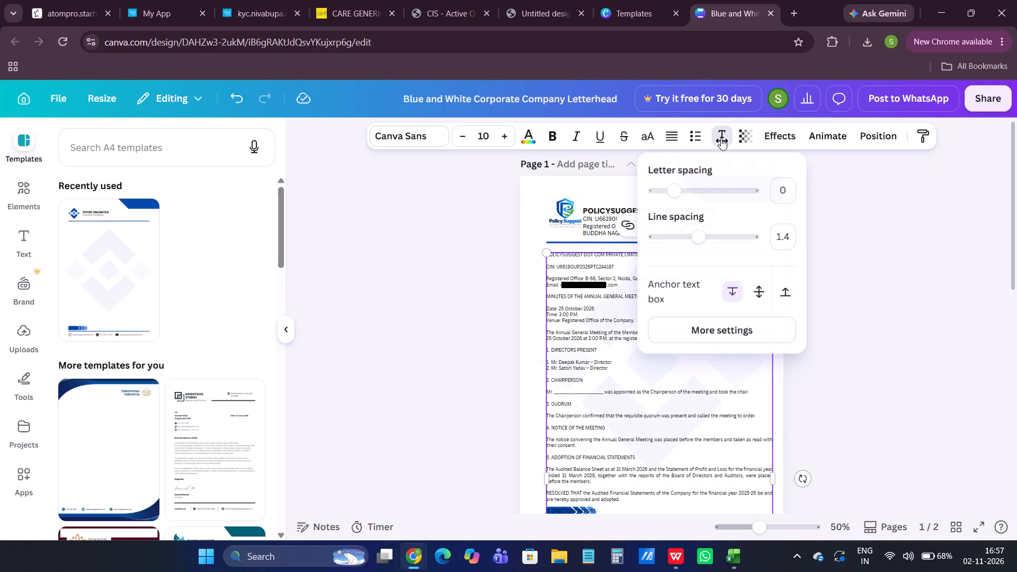
click(672, 194)
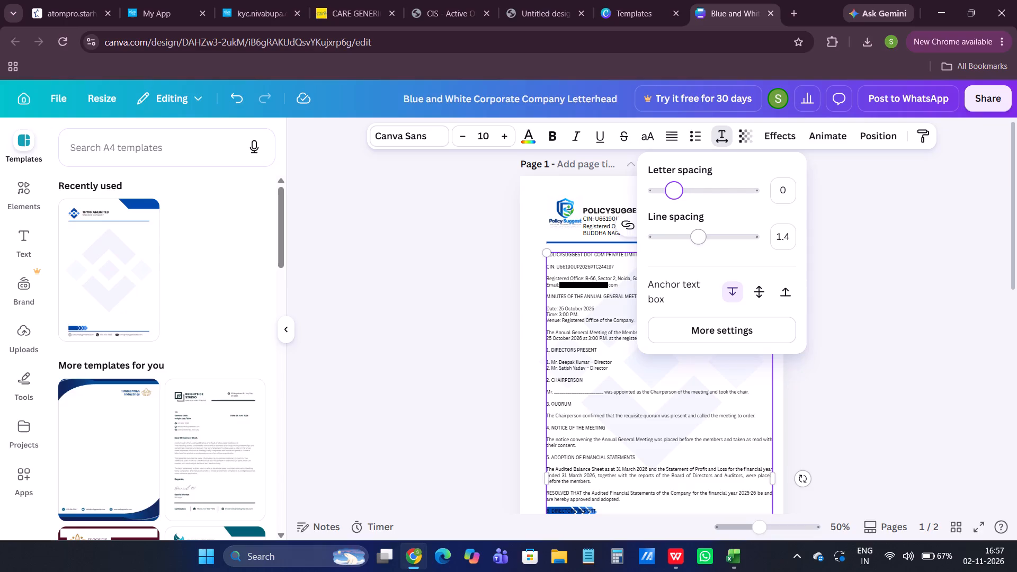
drag(698, 242, 685, 242)
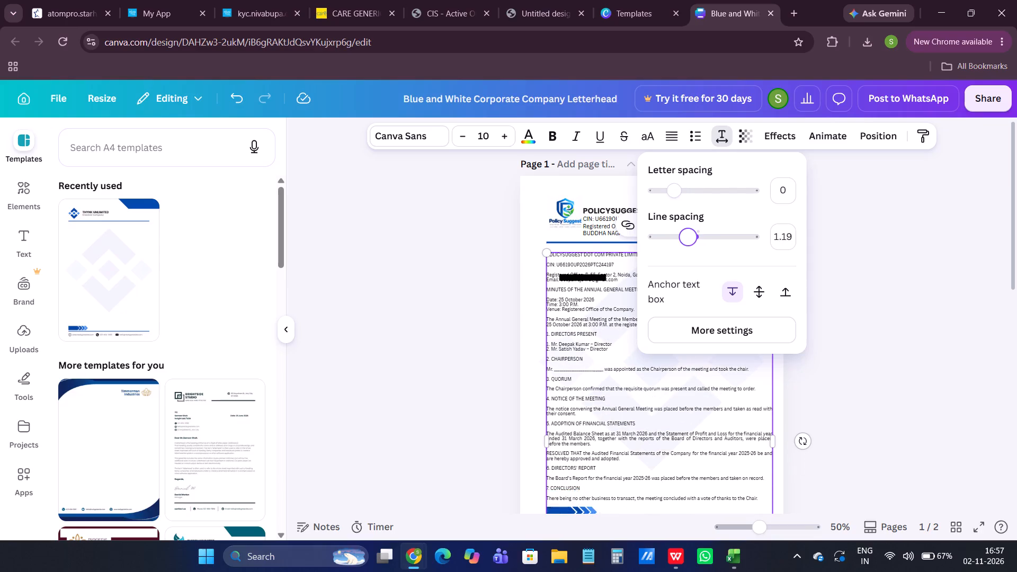
drag(685, 242, 680, 243)
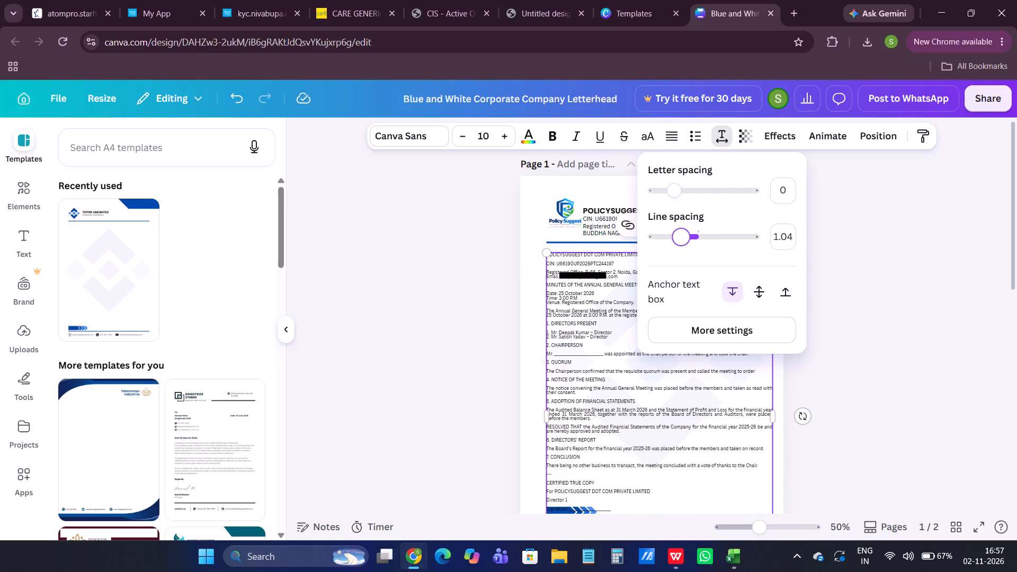
drag(680, 243, 686, 243)
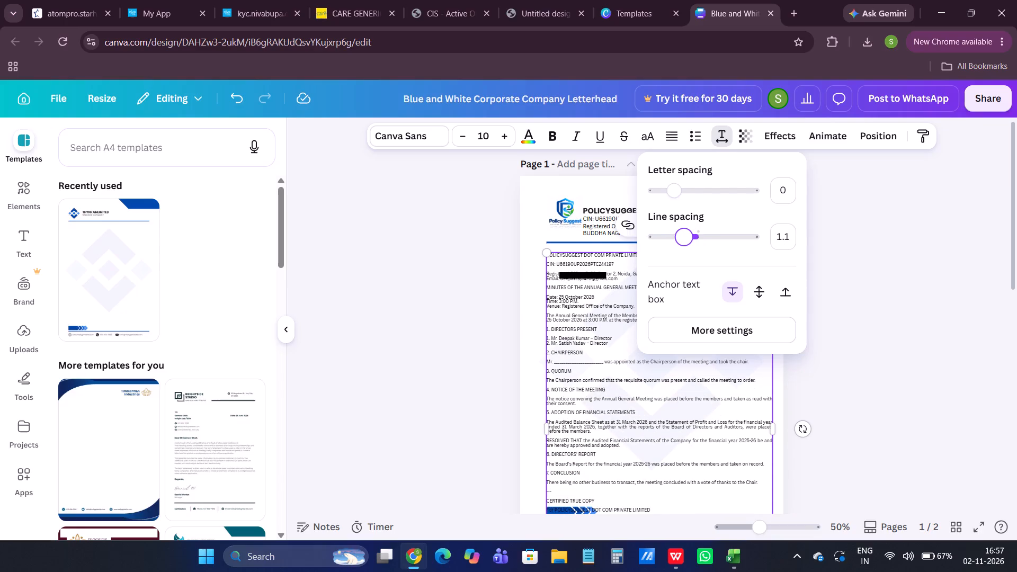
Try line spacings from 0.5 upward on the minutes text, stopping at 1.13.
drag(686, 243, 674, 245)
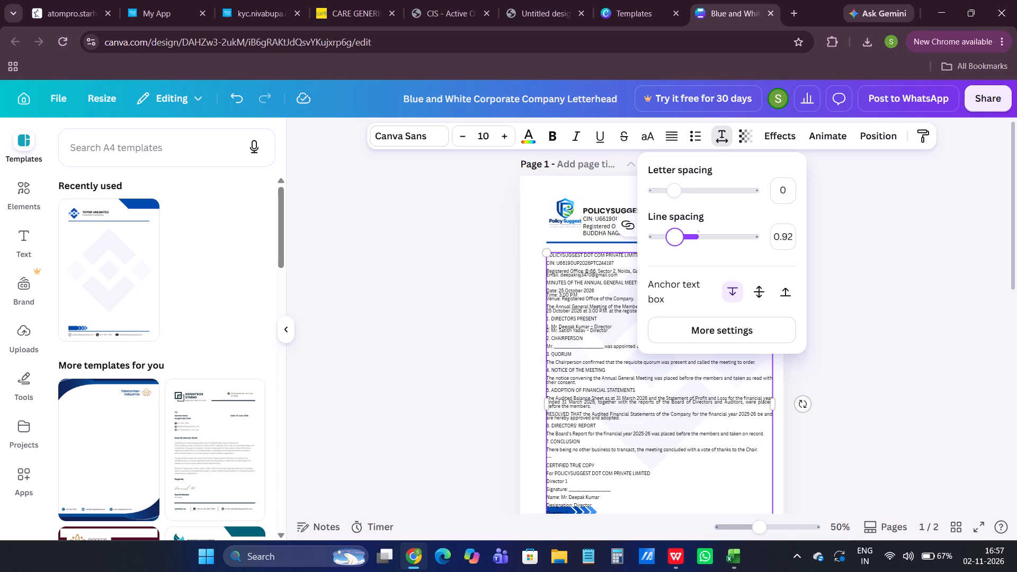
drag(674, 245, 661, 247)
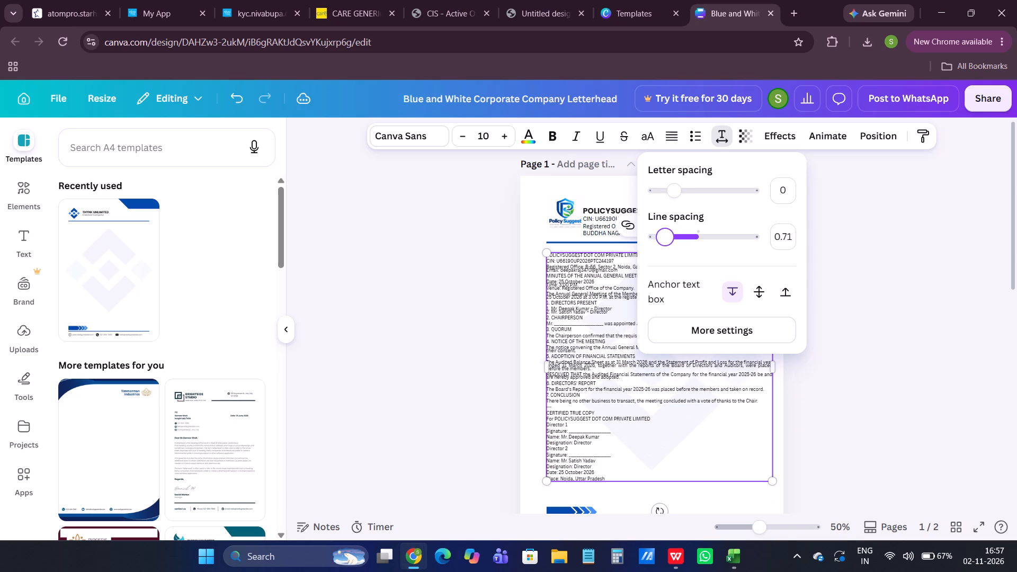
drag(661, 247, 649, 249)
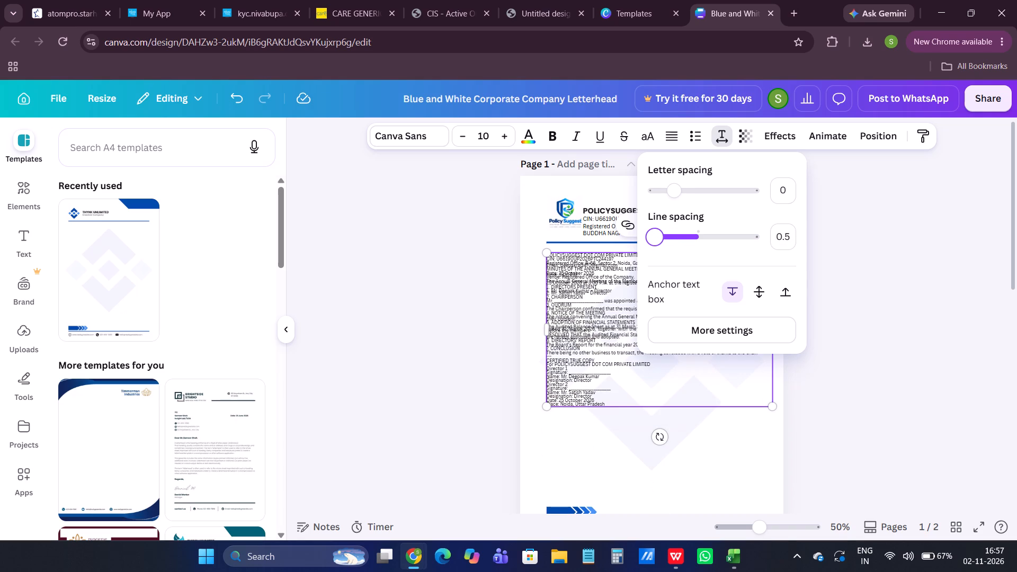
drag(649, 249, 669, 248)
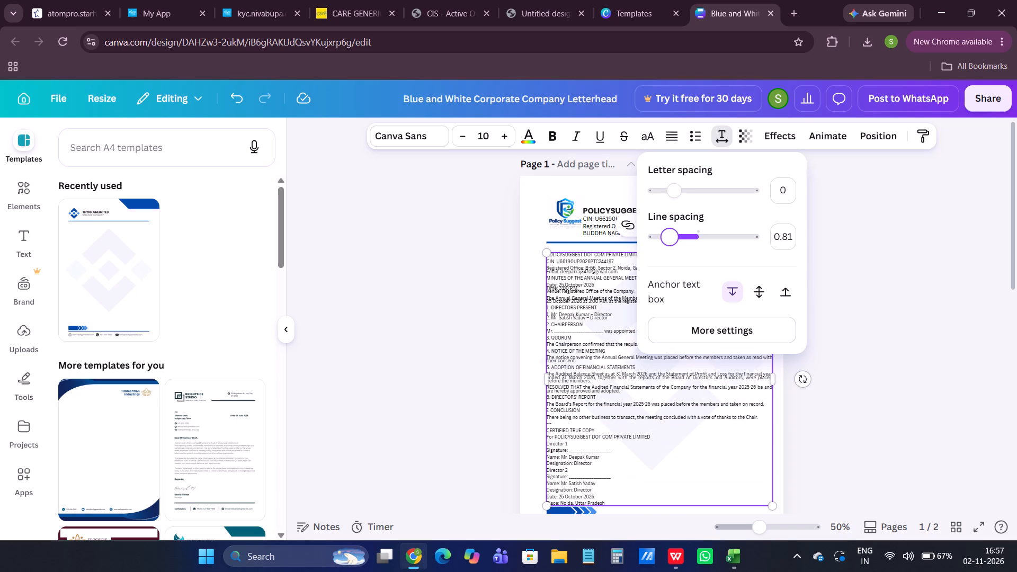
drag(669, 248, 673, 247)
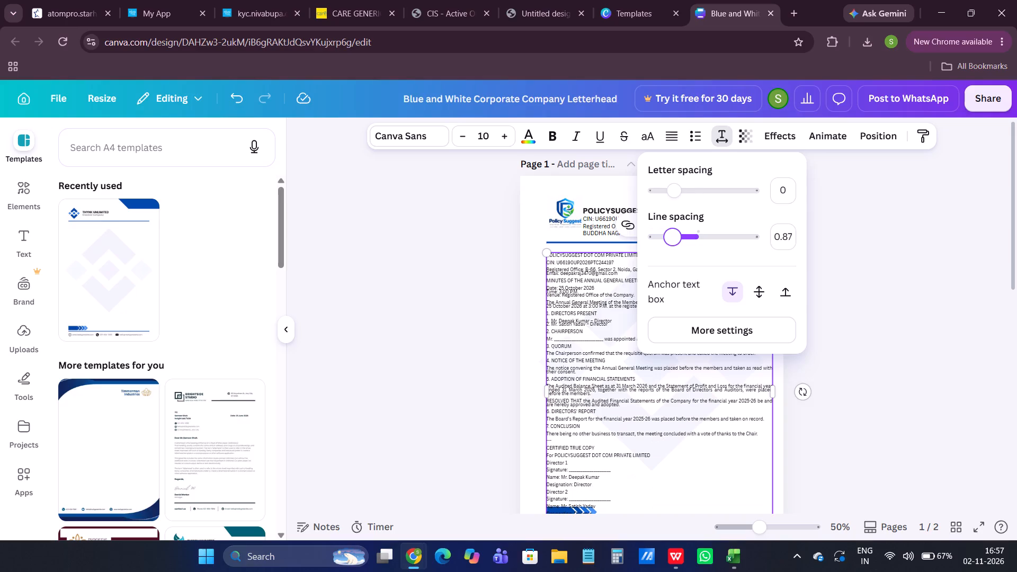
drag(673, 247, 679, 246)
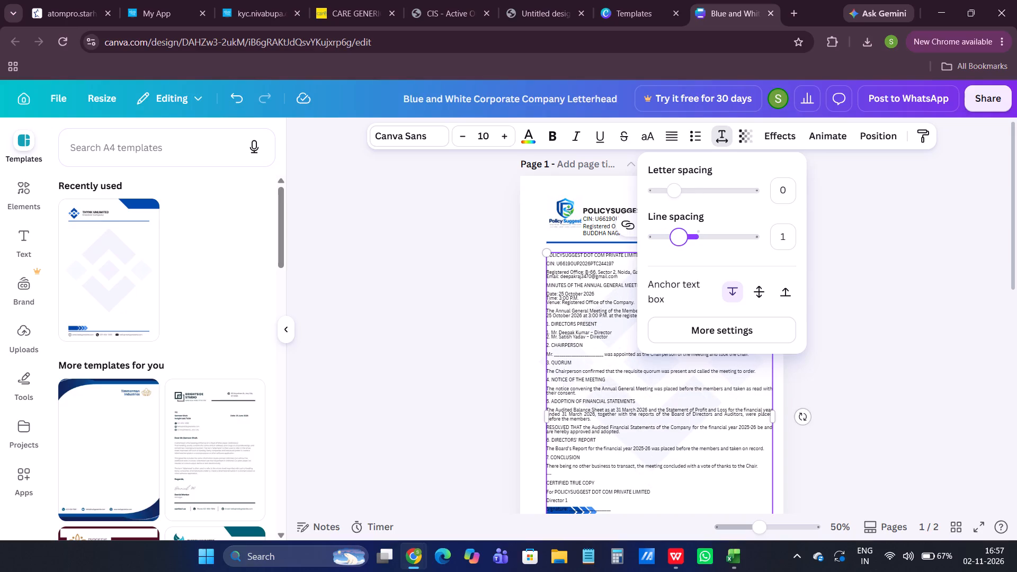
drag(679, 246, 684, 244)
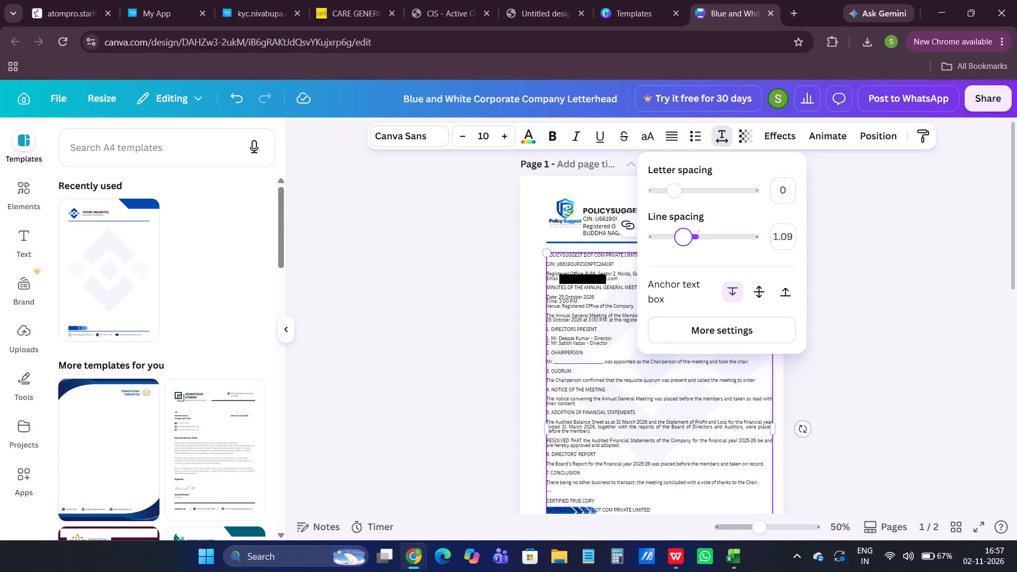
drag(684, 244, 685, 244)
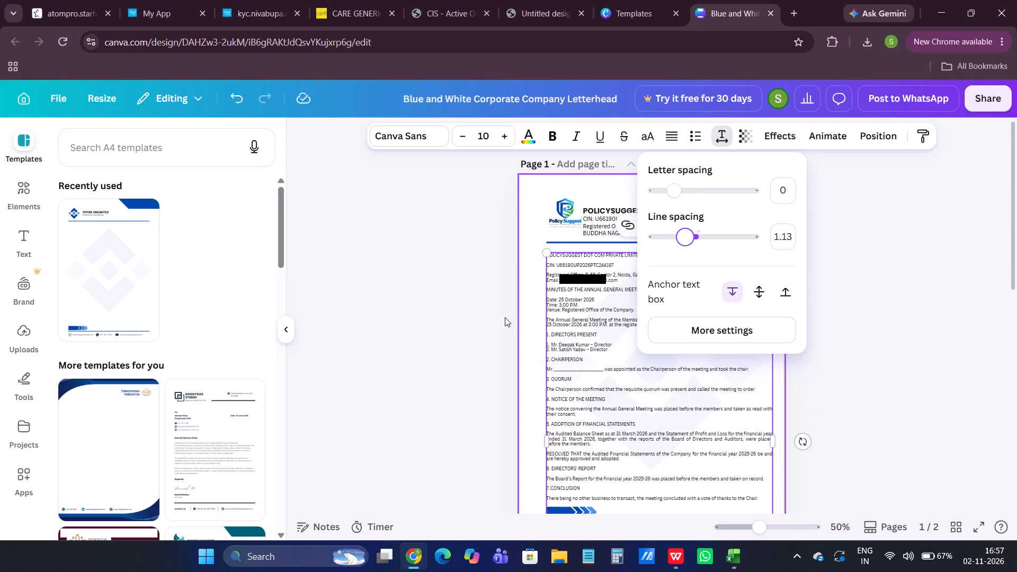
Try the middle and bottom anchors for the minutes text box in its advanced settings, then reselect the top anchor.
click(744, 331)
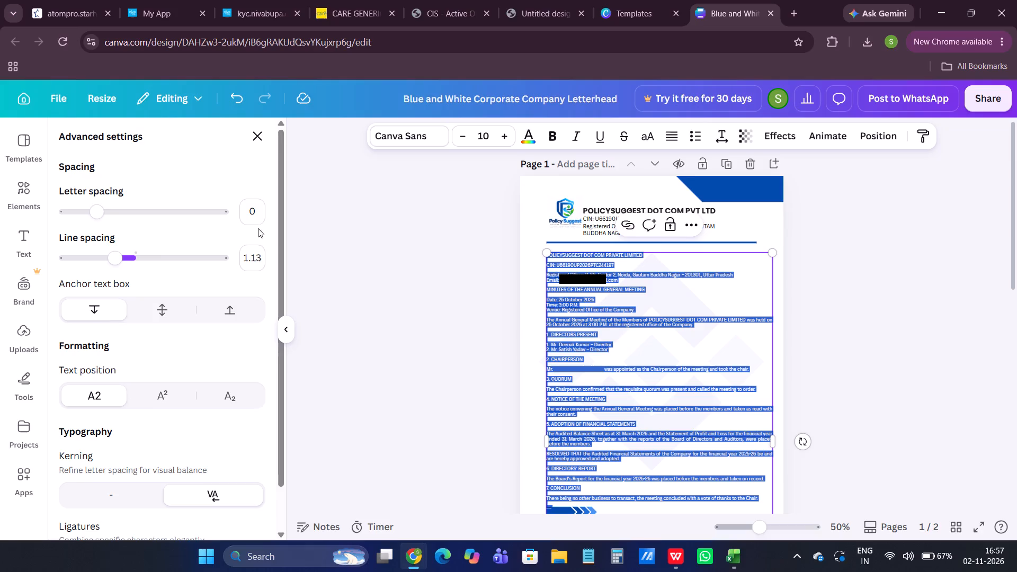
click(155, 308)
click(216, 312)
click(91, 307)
Set the line spacing of the minutes text to 1.15.
scroll(148, 421, down, 4)
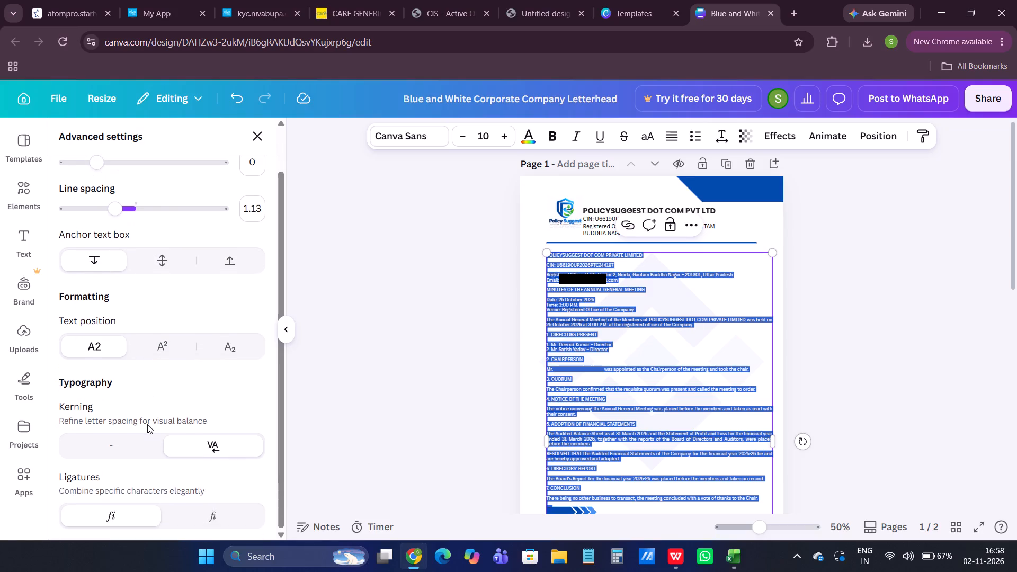
scroll(147, 424, down, 1)
scroll(146, 424, up, 4)
click(119, 265)
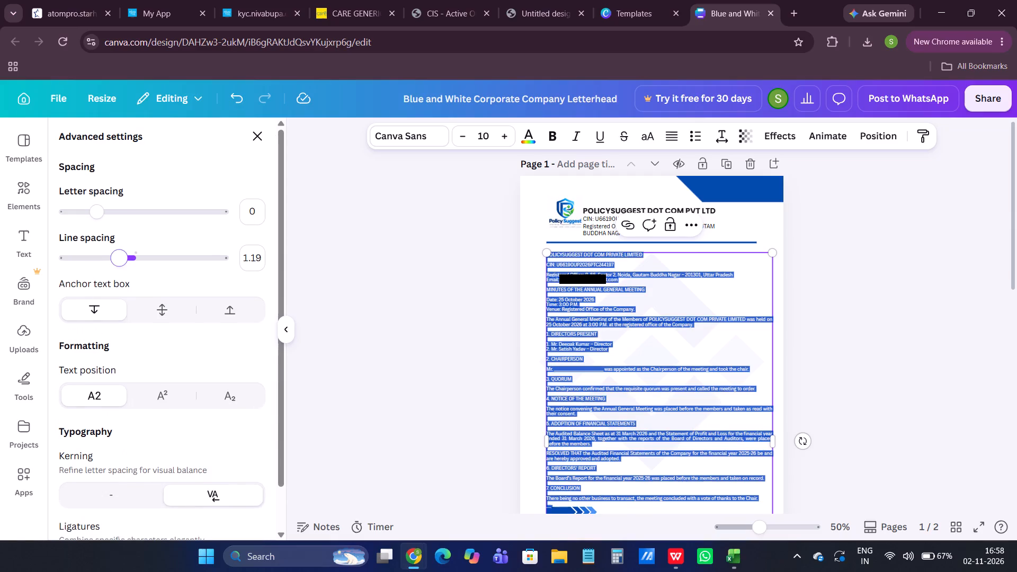
click(543, 317)
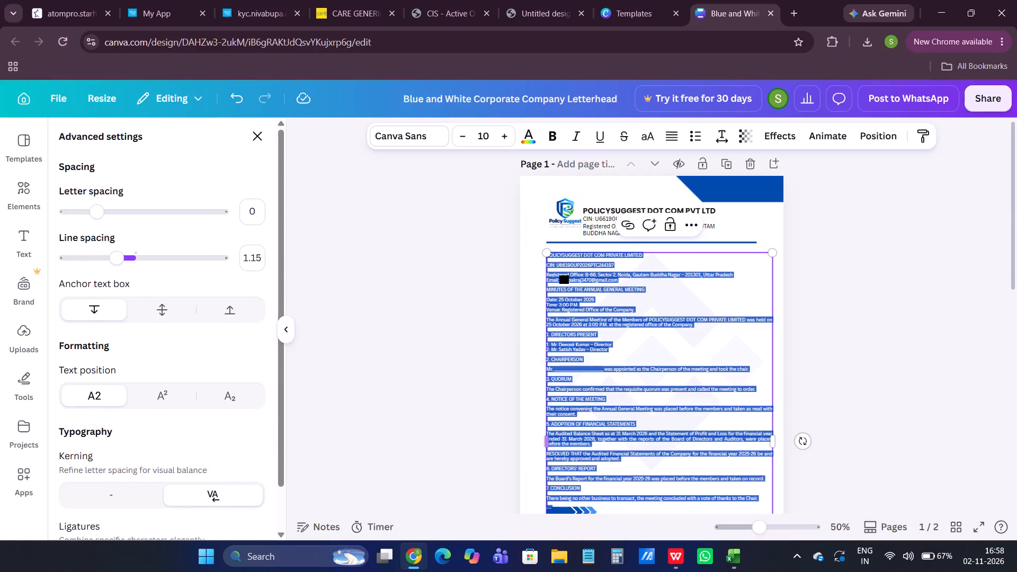
click(548, 318)
Shrink the minutes text box from its lower-right corner to font size 6.5 so it ends above the page 1 footer.
scroll(551, 317, down, 2)
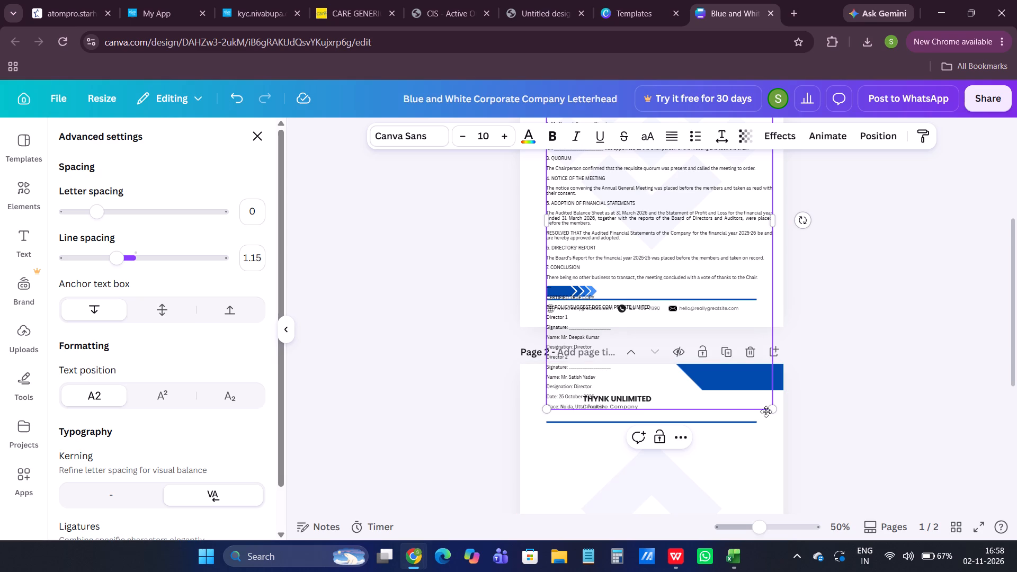
drag(771, 406, 745, 289)
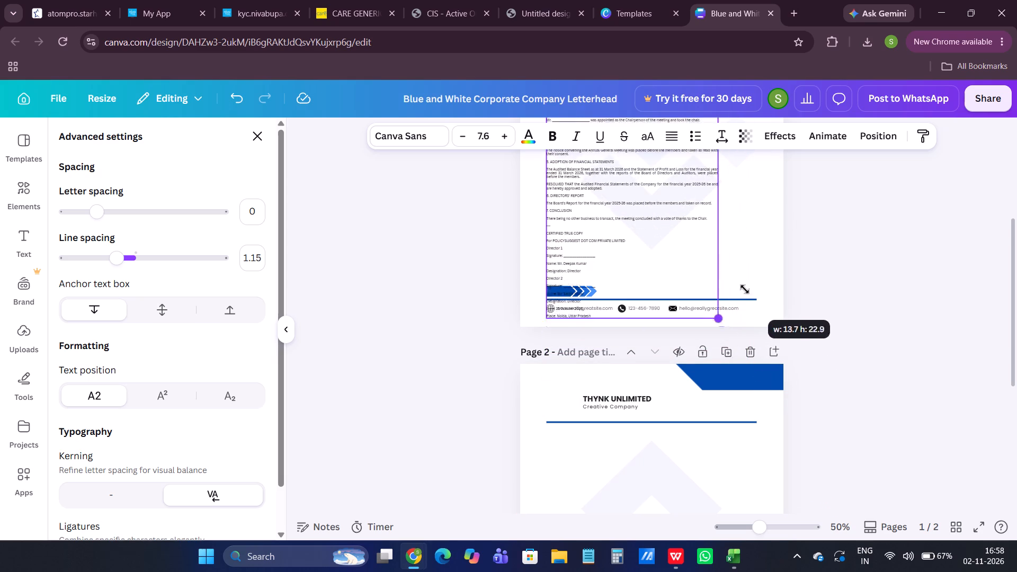
drag(745, 289, 727, 252)
Widen the minutes text box so its right edge comes close to the page's right edge.
scroll(631, 253, up, 1)
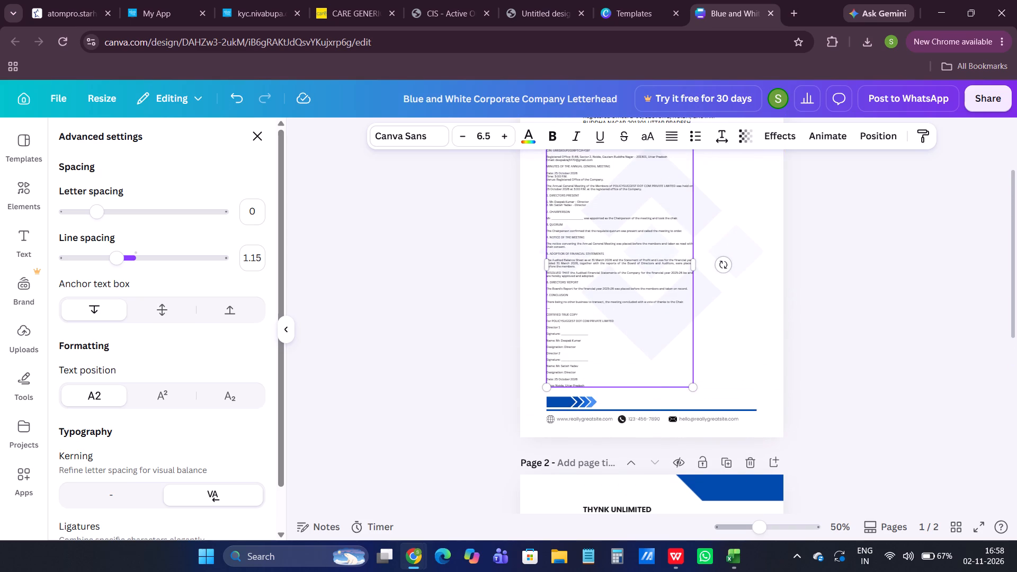
scroll(654, 257, up, 1)
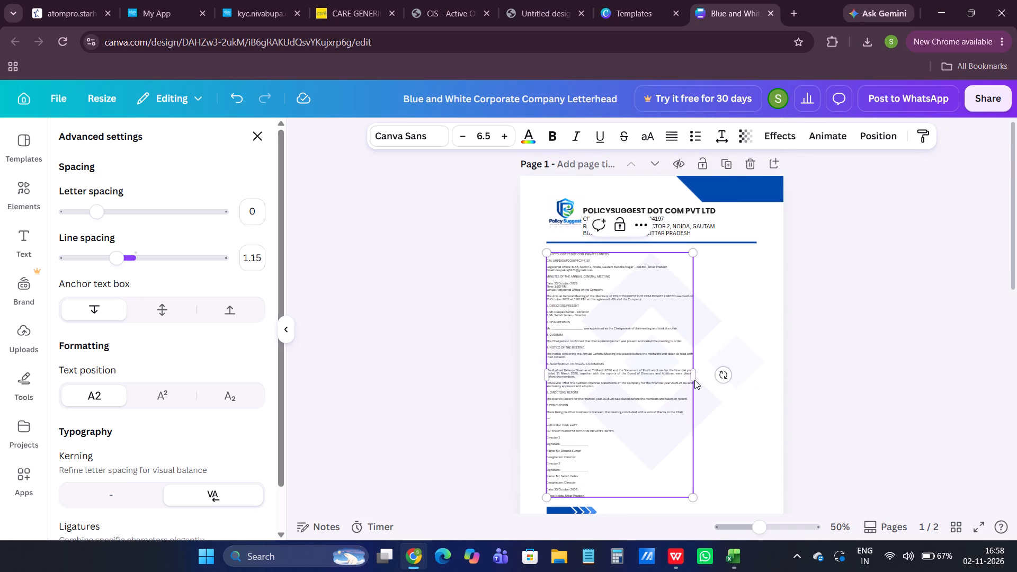
drag(695, 386, 777, 374)
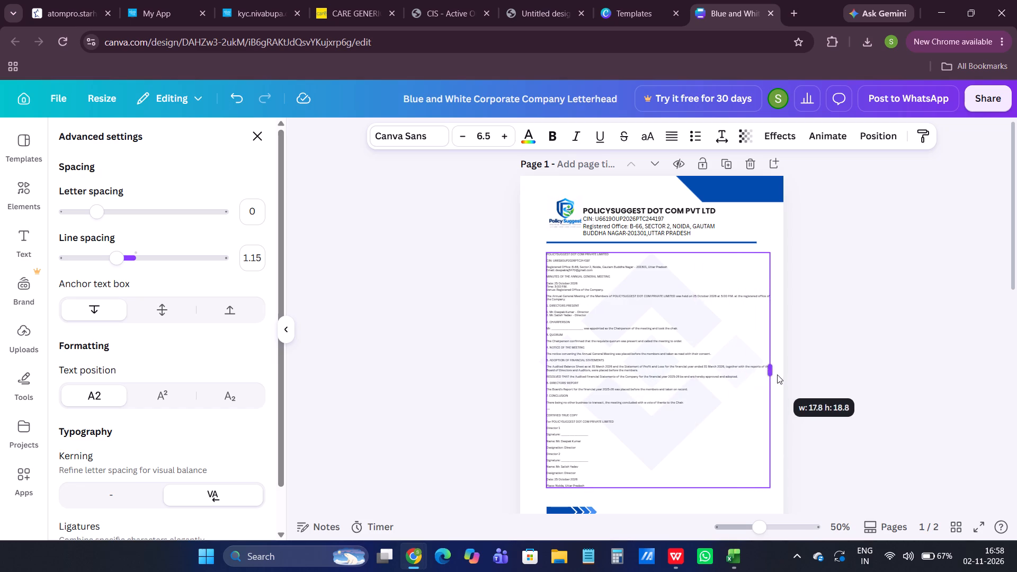
drag(777, 374, 779, 374)
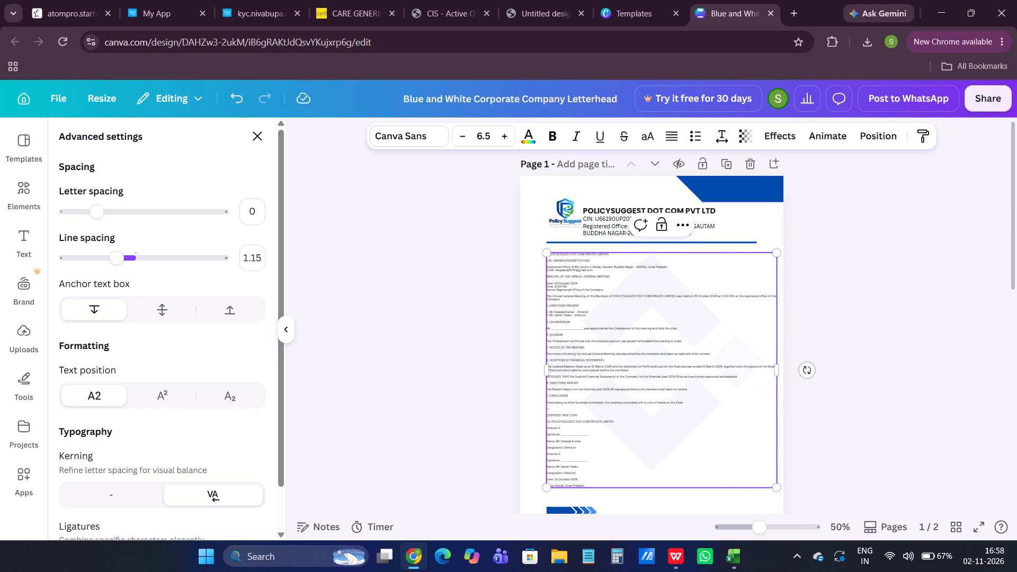
Scale the minutes text box to font size 6.8 and narrow it slightly, keeping it inside the page and above the footer arrows.
scroll(636, 359, down, 1)
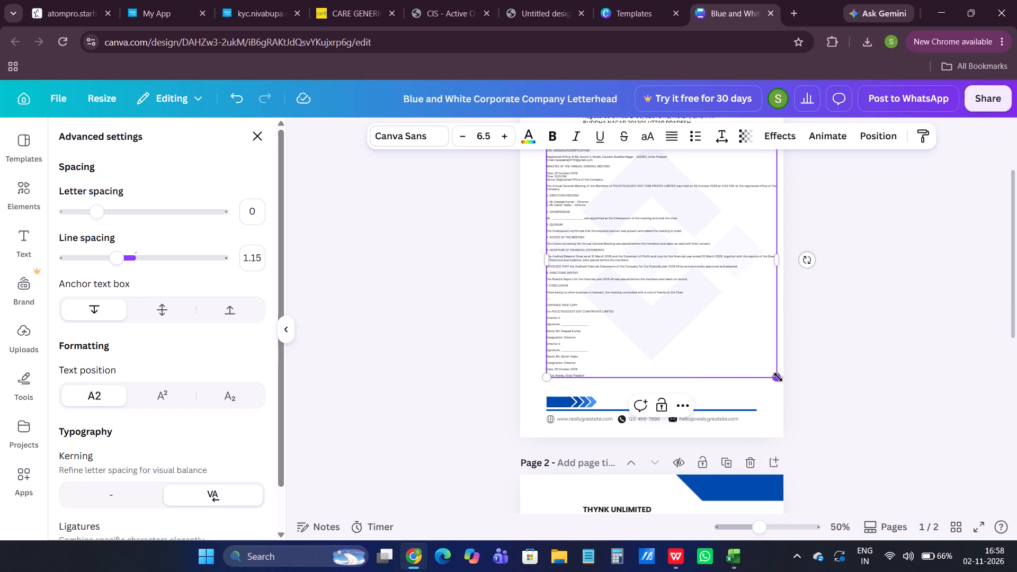
drag(778, 377, 780, 391)
drag(784, 263, 770, 265)
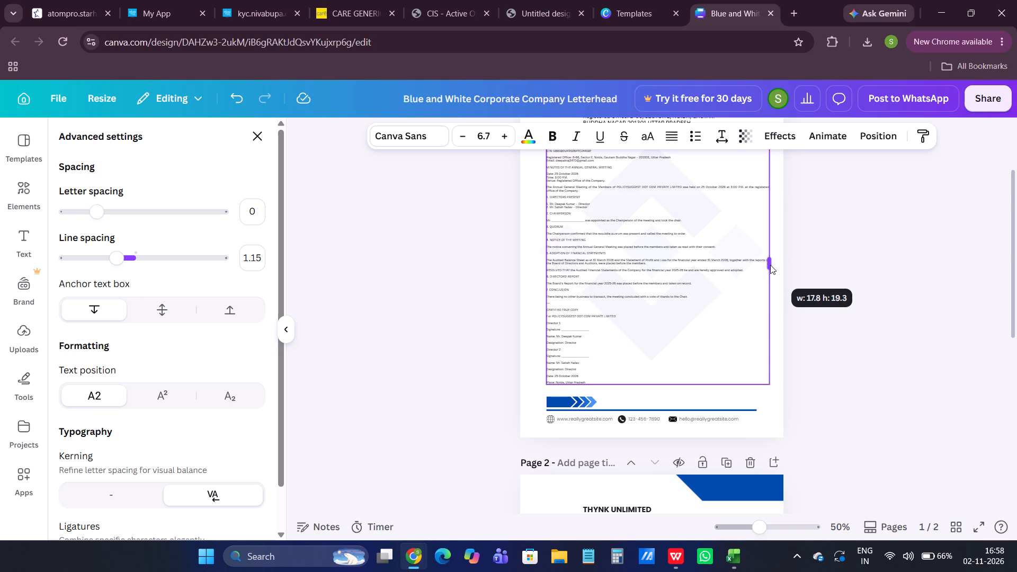
drag(770, 265, 769, 265)
drag(765, 386, 770, 394)
click(620, 365)
Check that the minutes fit on page 1 and delete the unused page 2.
scroll(600, 288, up, 2)
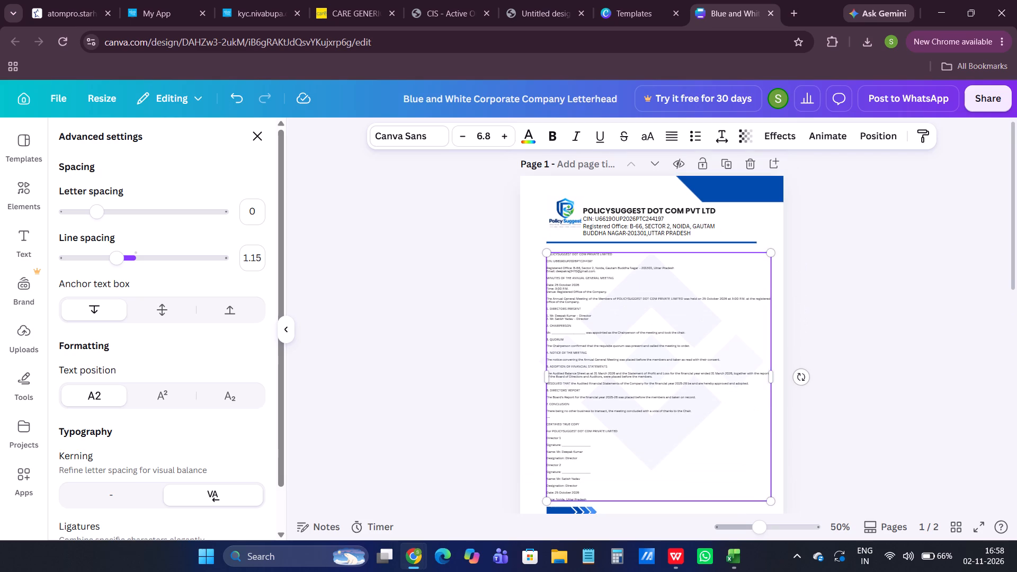
scroll(600, 288, up, 1)
scroll(586, 328, down, 2)
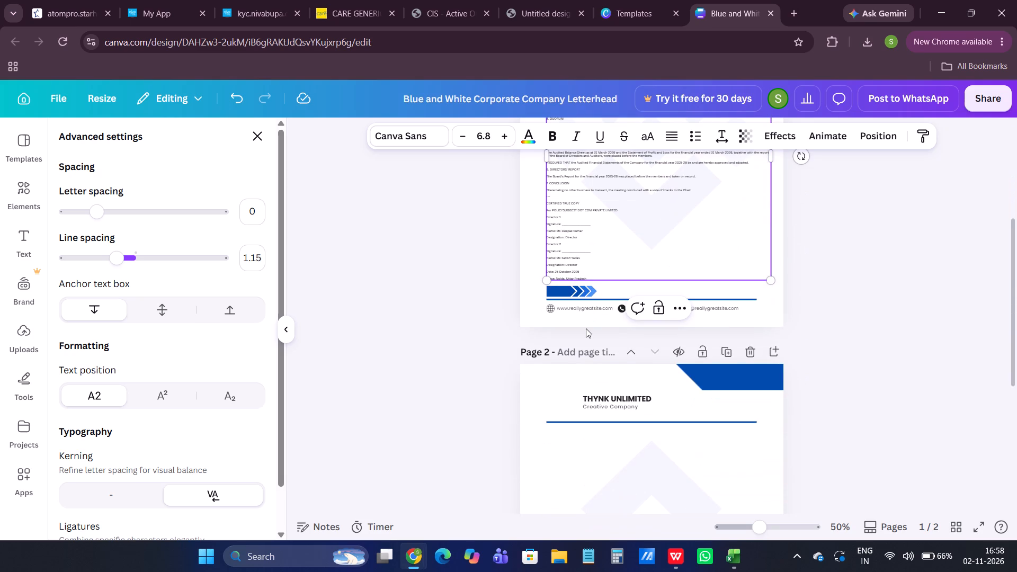
scroll(586, 328, up, 2)
scroll(586, 331, down, 4)
scroll(712, 287, up, 2)
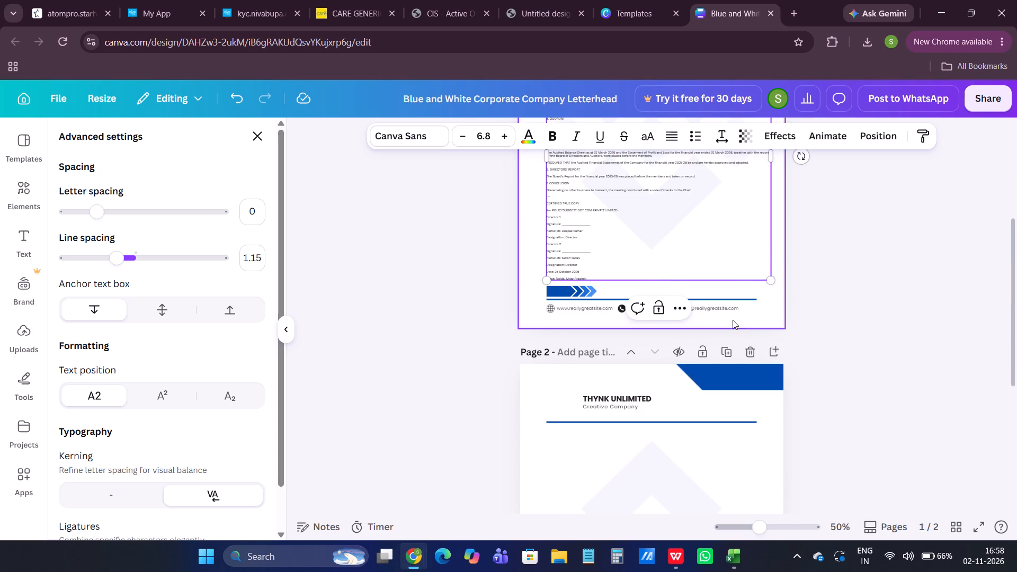
click(749, 353)
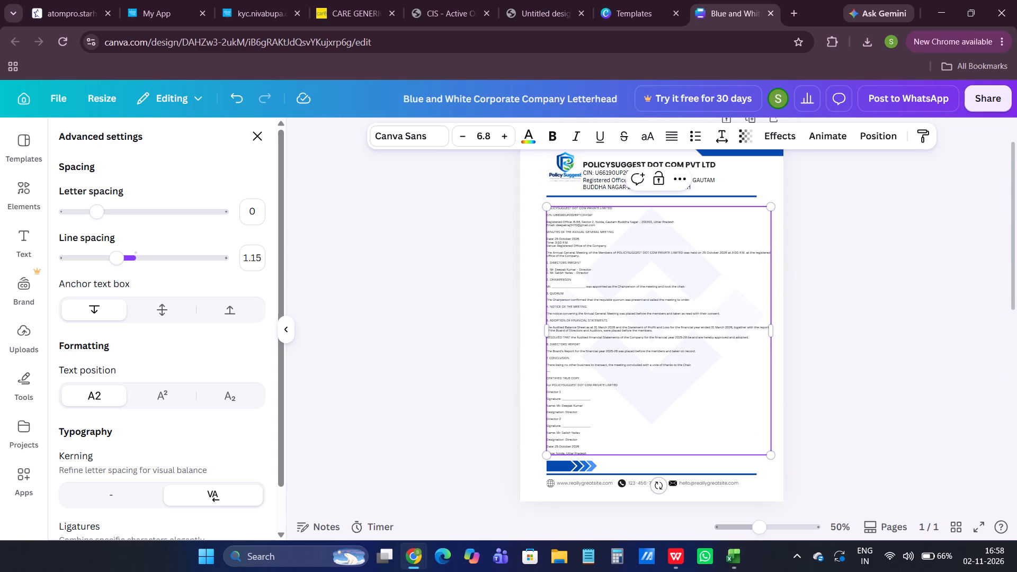
Compare the one-page minutes letterhead with the Untitled design PDF and review the page from header to footer.
scroll(657, 311, up, 1)
click(657, 311)
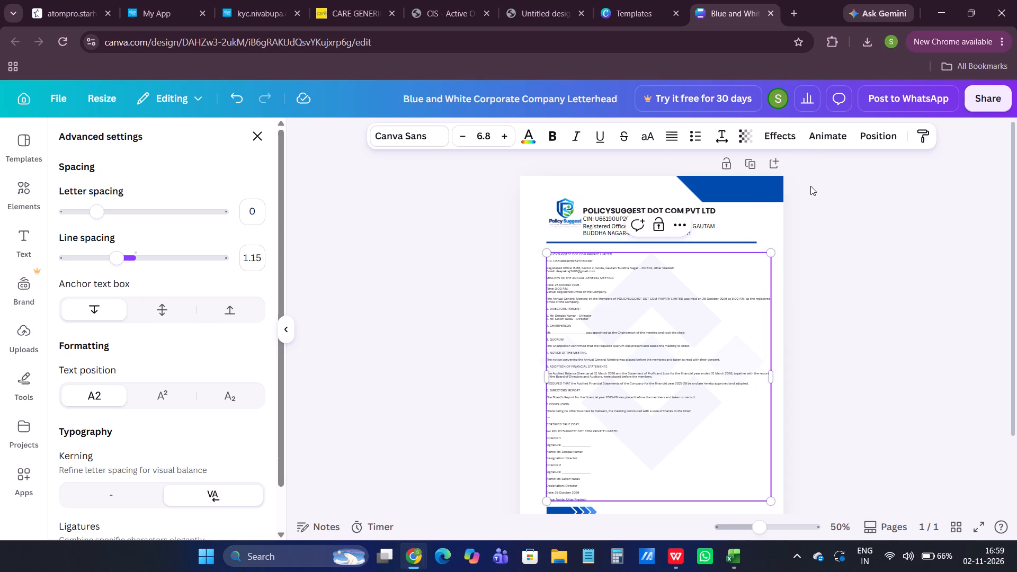
click(535, 7)
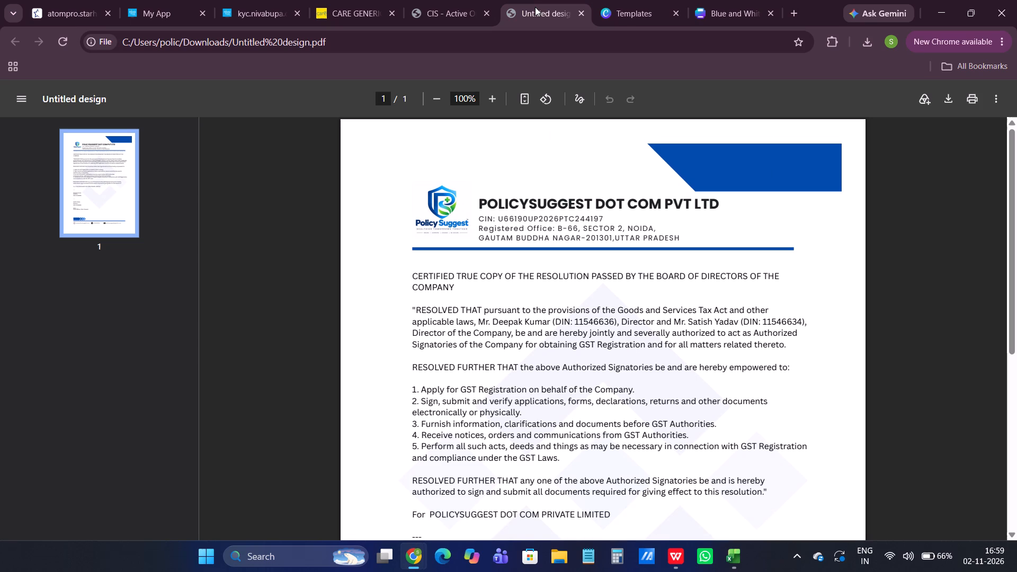
click(739, 10)
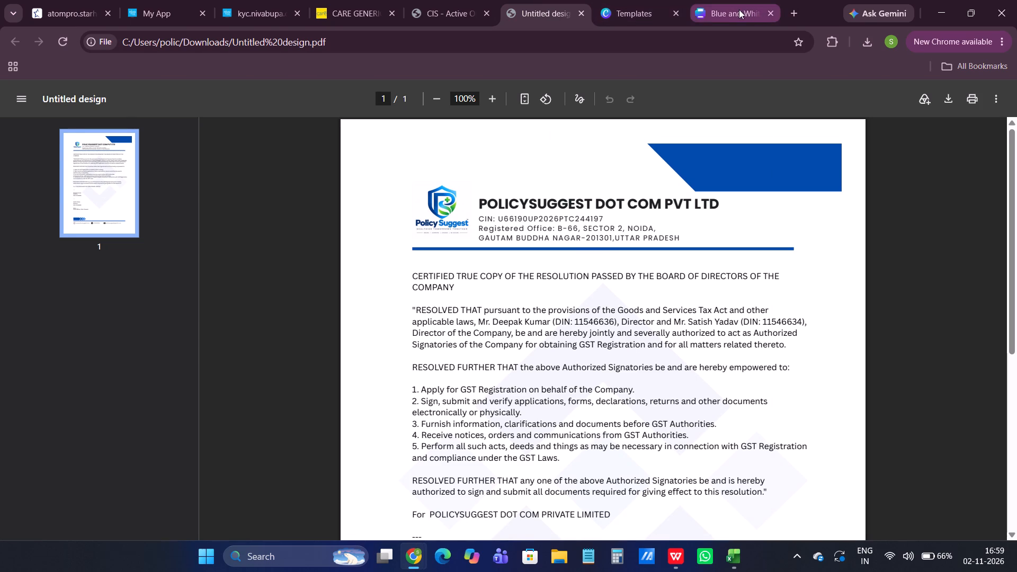
click(773, 208)
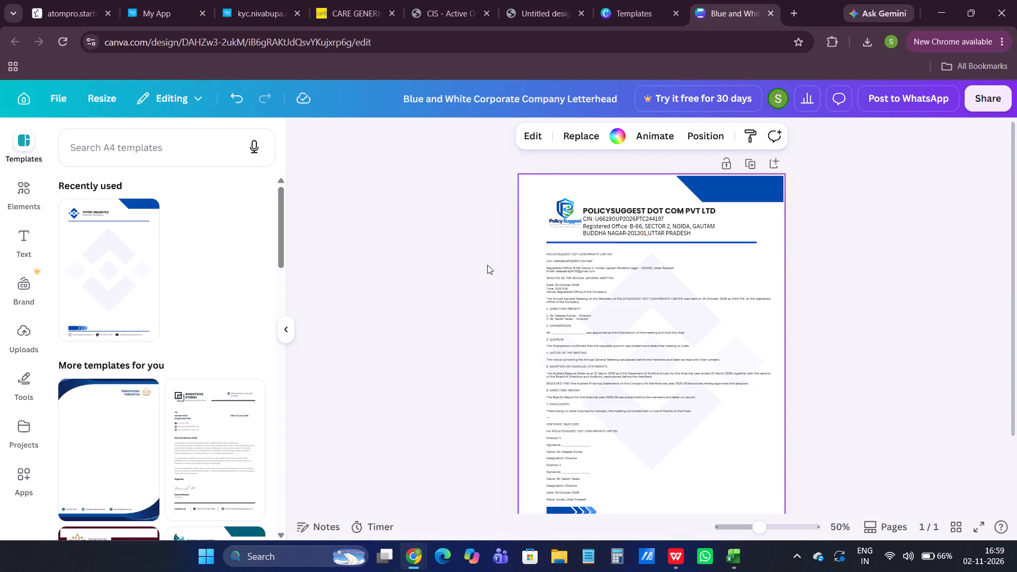
scroll(492, 297, down, 1)
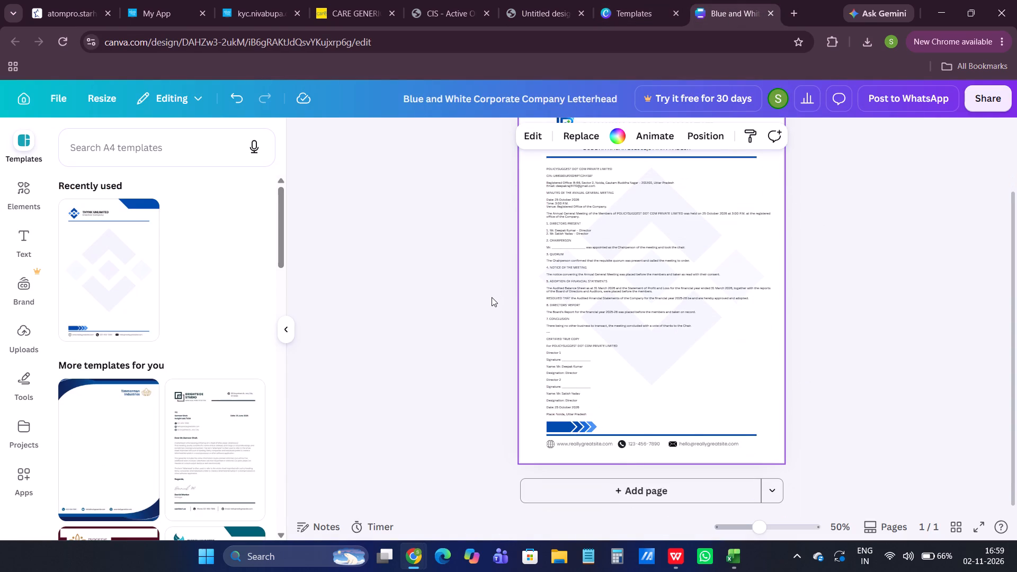
scroll(492, 297, up, 3)
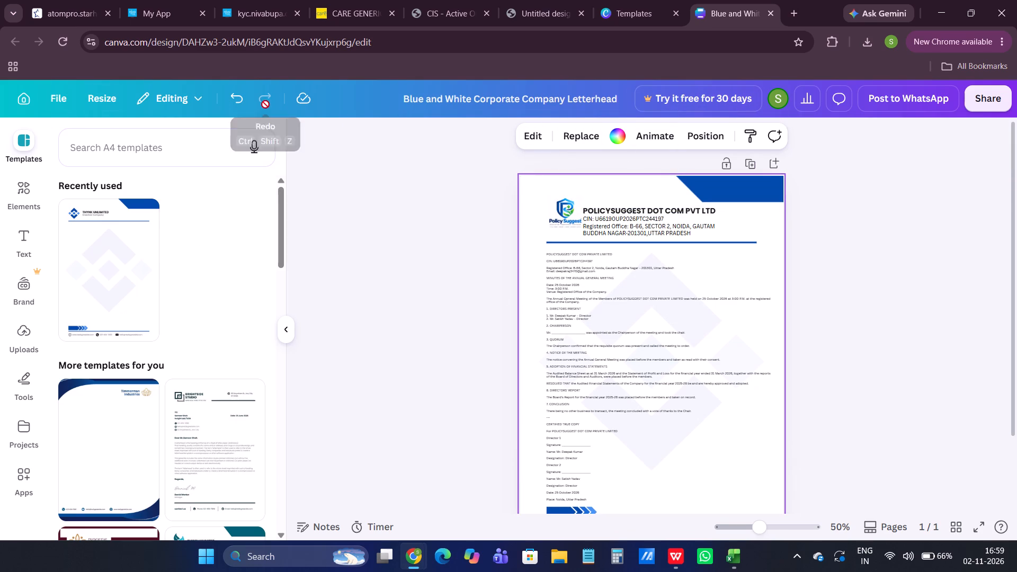
Check the save status of the letterhead design.
click(299, 96)
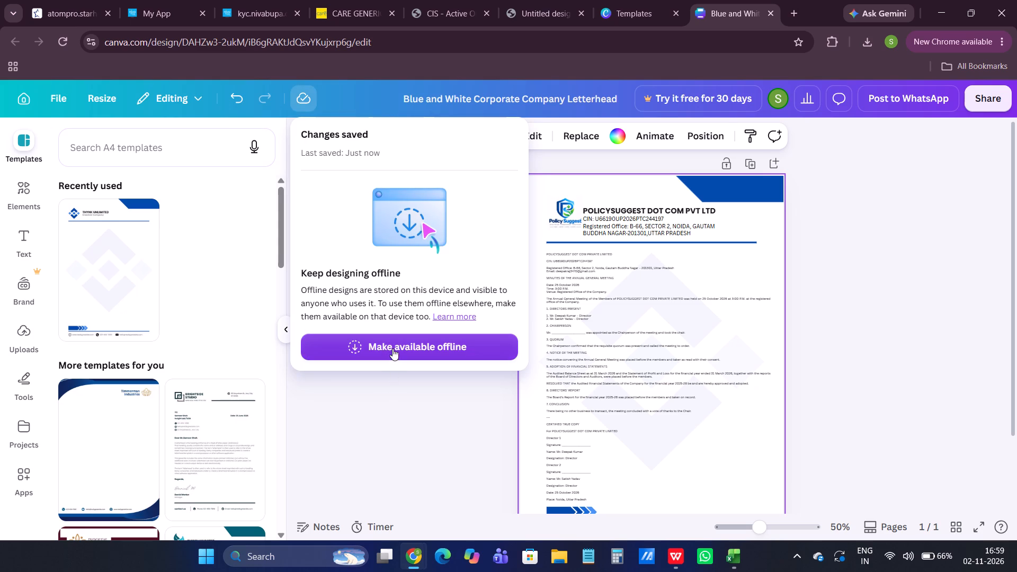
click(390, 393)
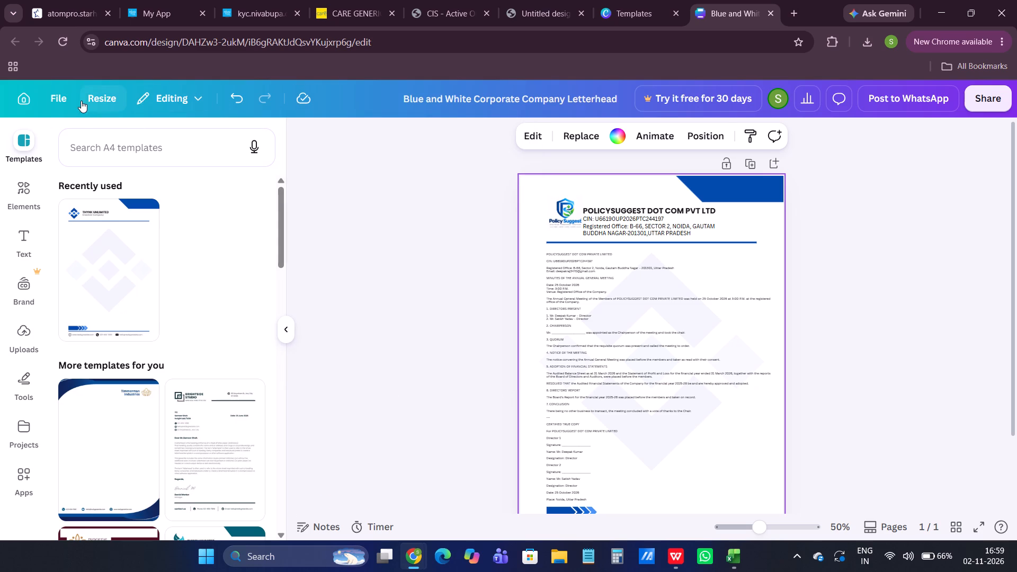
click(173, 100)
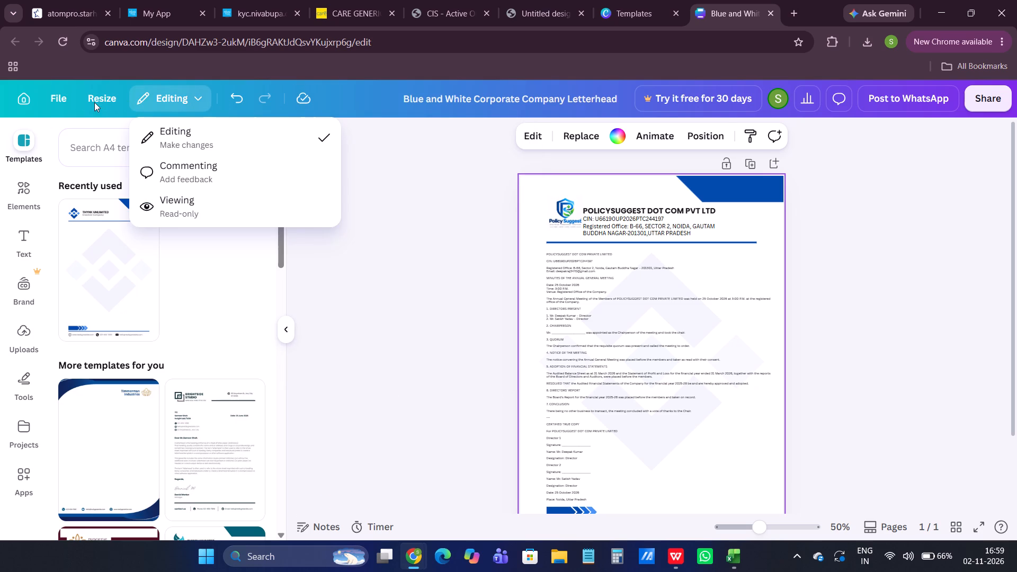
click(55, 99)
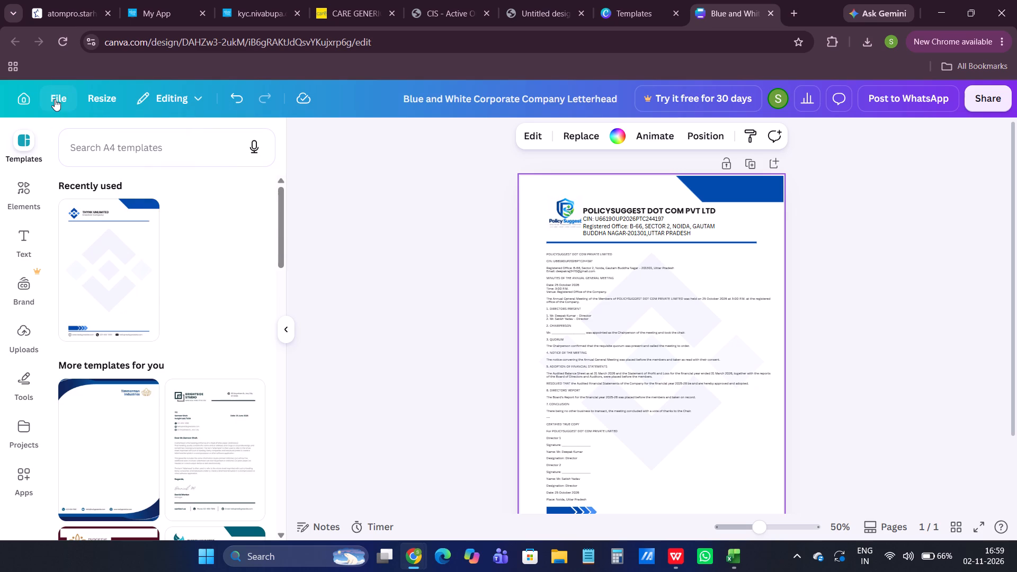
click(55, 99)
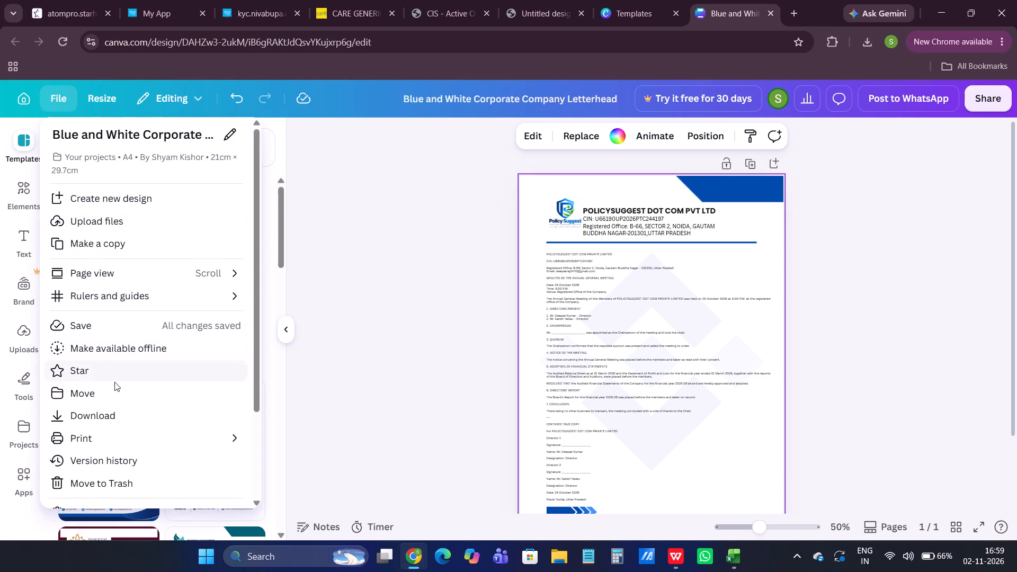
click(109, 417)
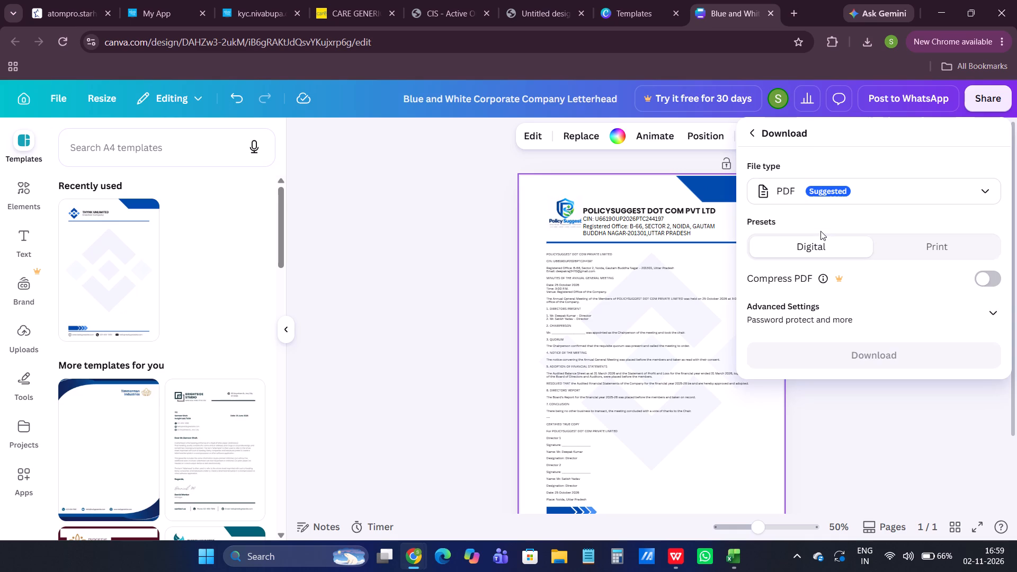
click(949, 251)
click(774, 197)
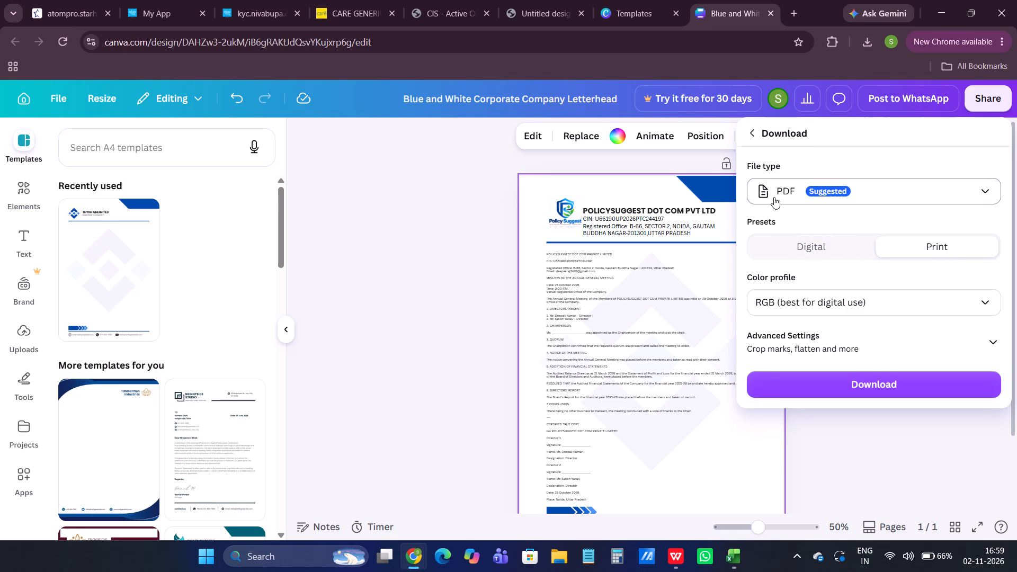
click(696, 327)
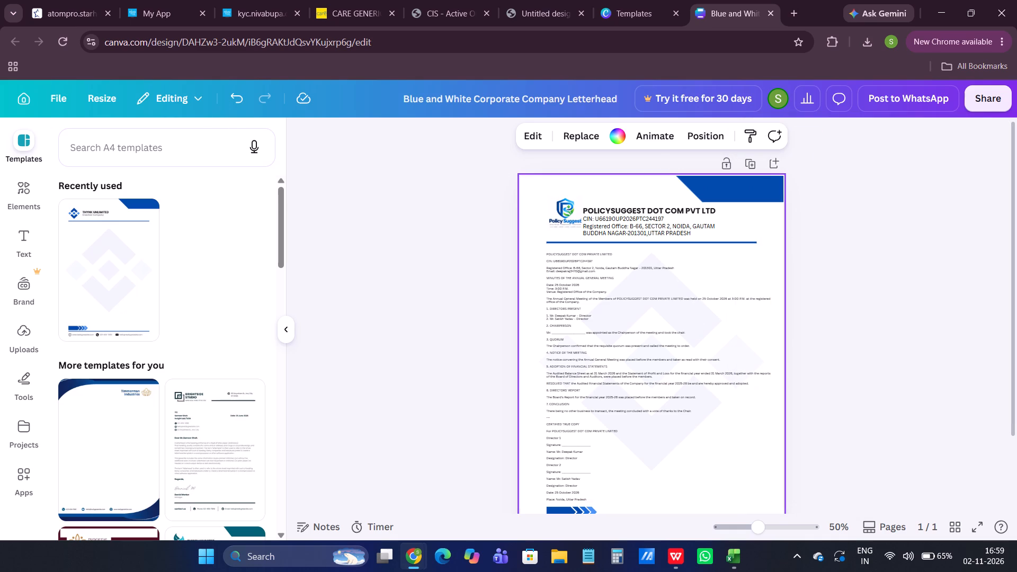
Download the one-page minutes letterhead as a PDF using the Digital preset.
click(75, 101)
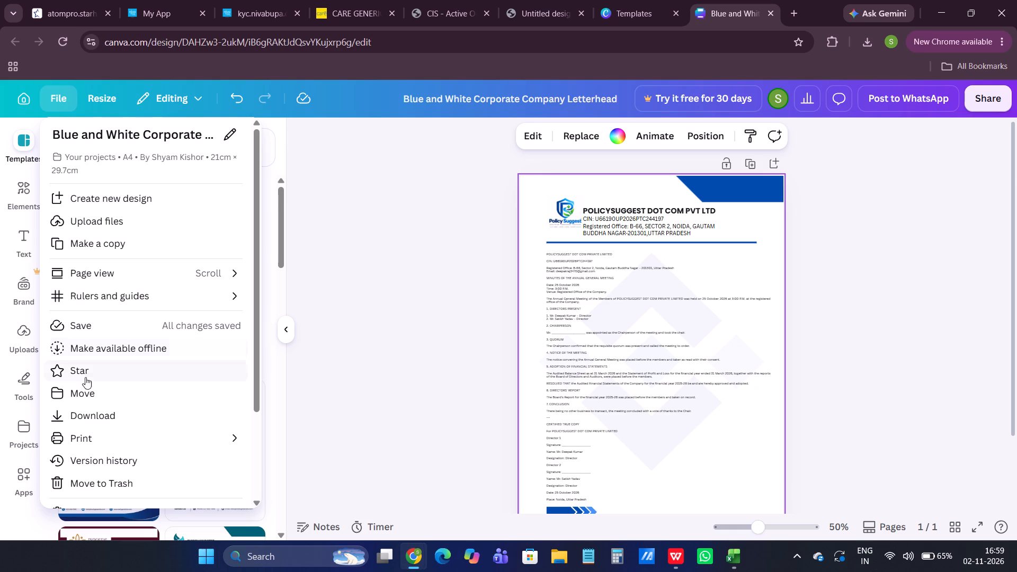
click(94, 417)
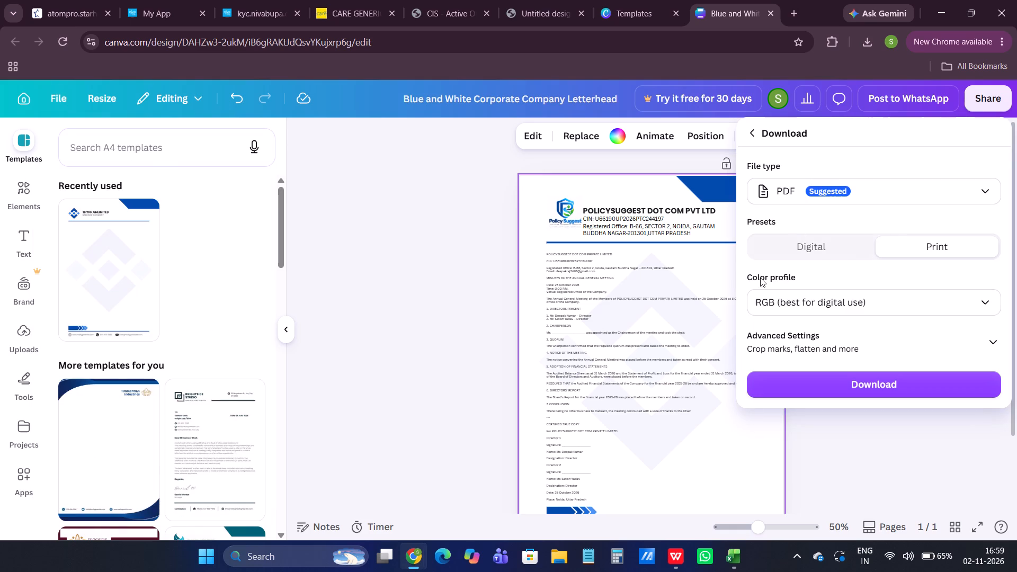
click(796, 249)
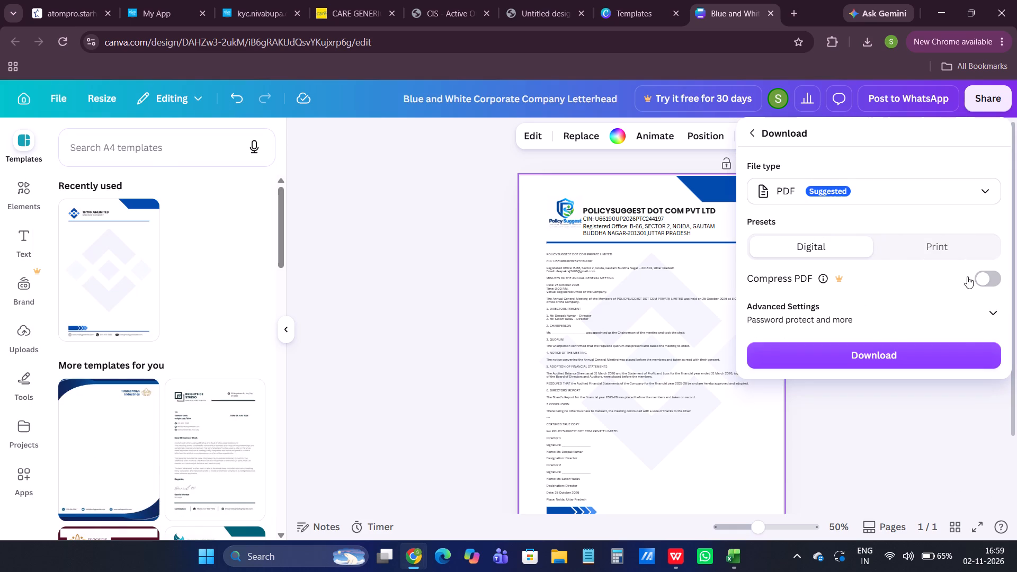
click(913, 359)
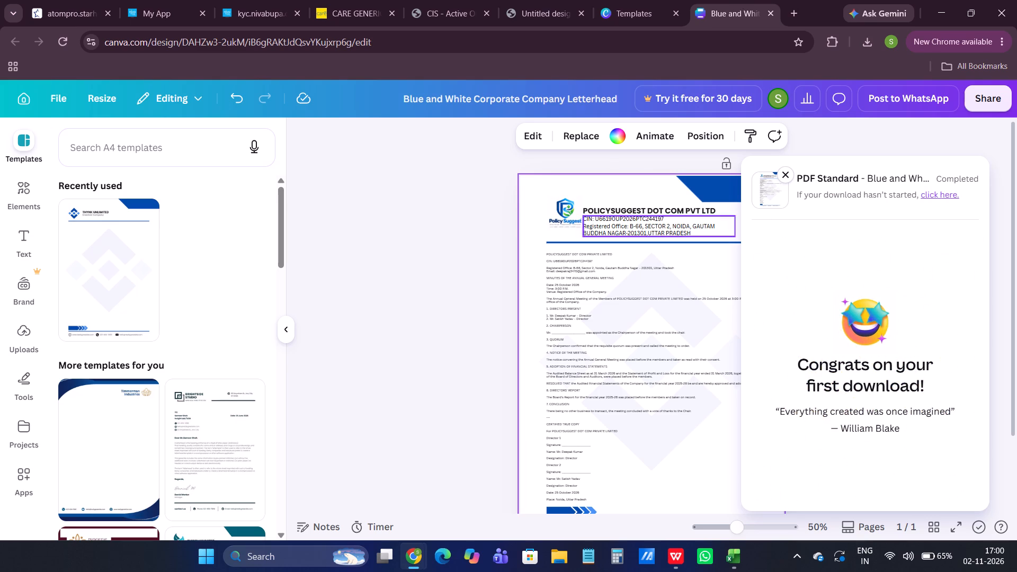
Open the downloaded Blue and White Corporate Company Letterhead PDF and review its page down to the footer.
click(866, 37)
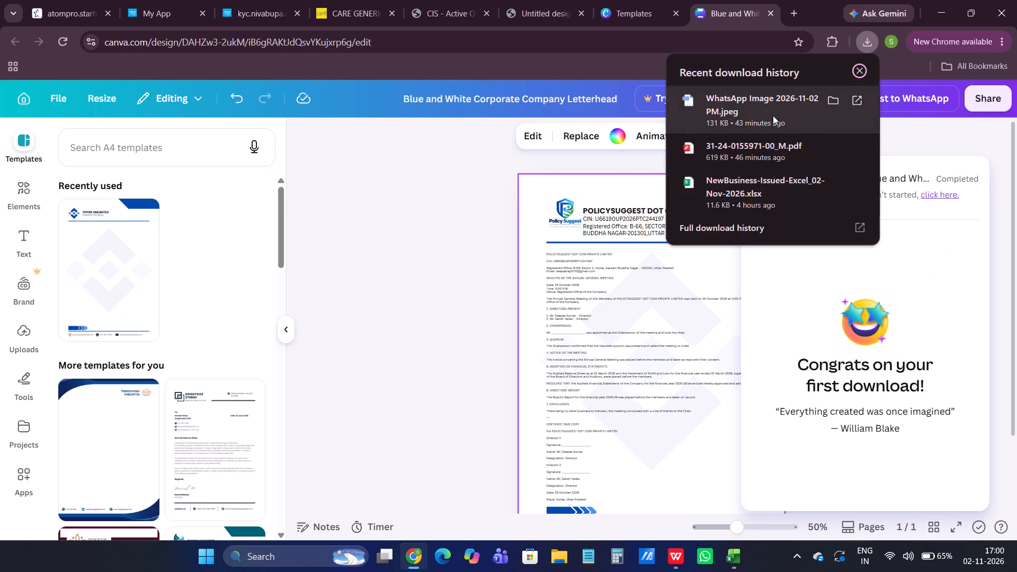
click(456, 187)
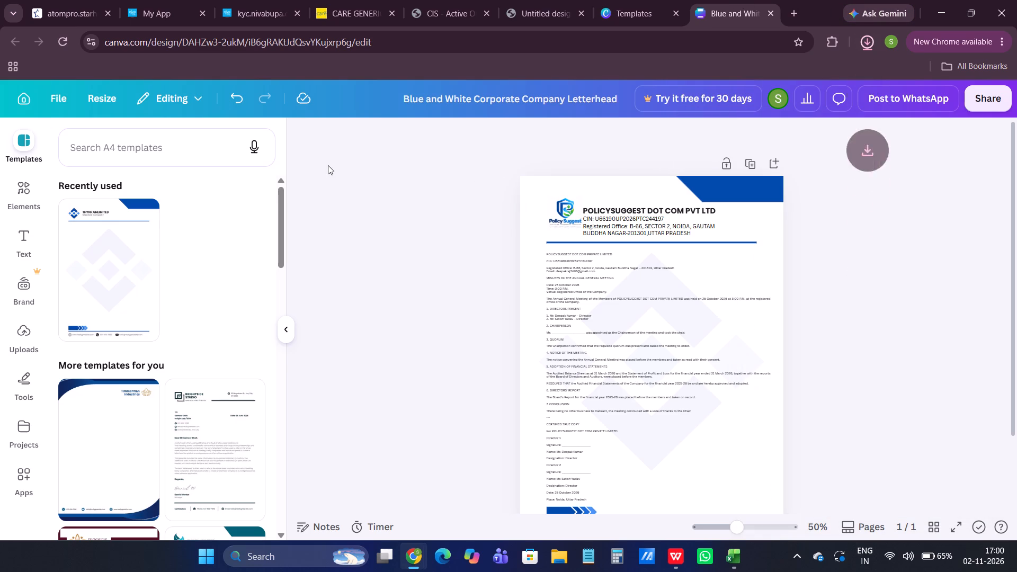
double_click(780, 82)
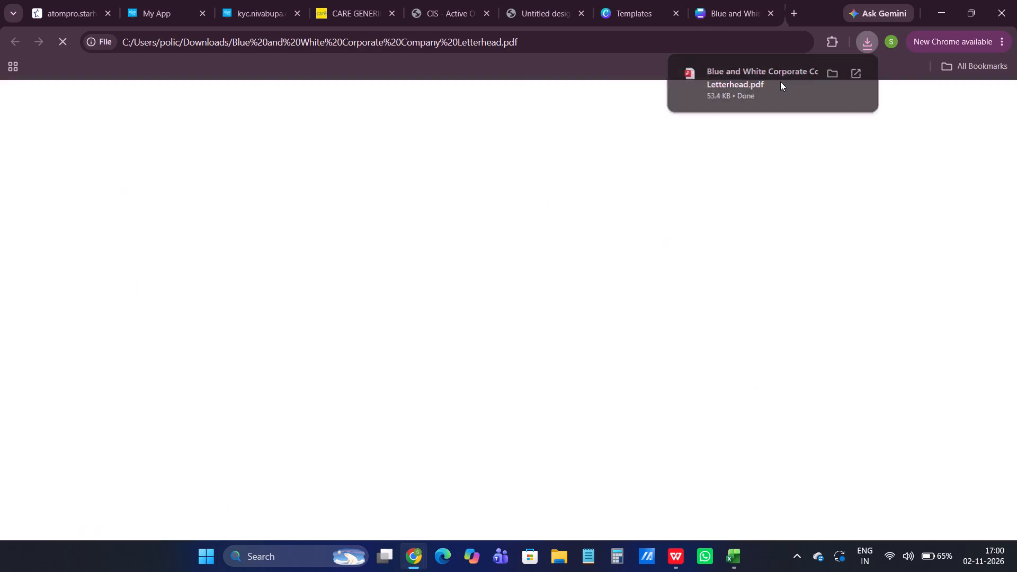
scroll(524, 263, down, 5)
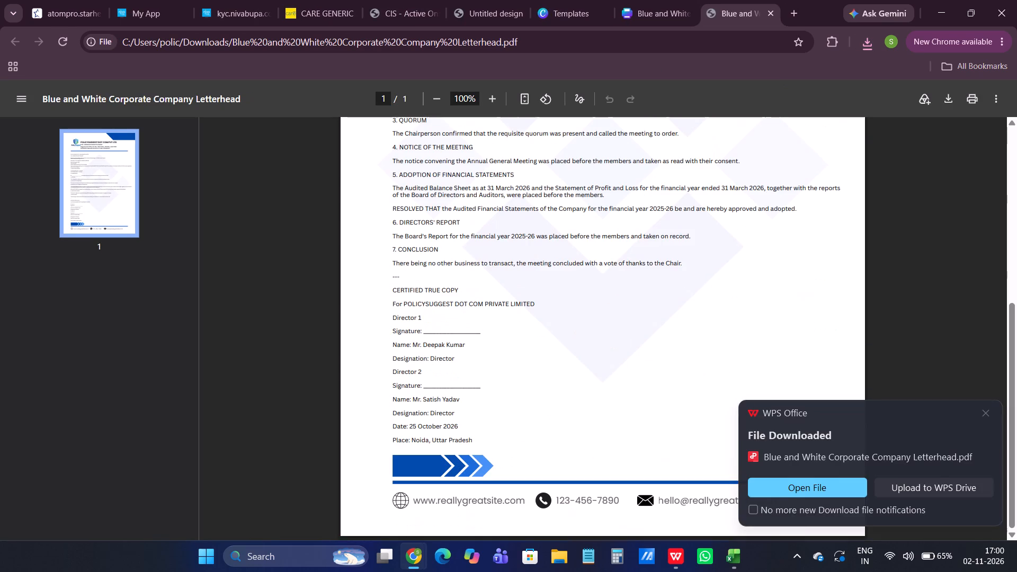
scroll(527, 267, down, 3)
scroll(527, 267, up, 9)
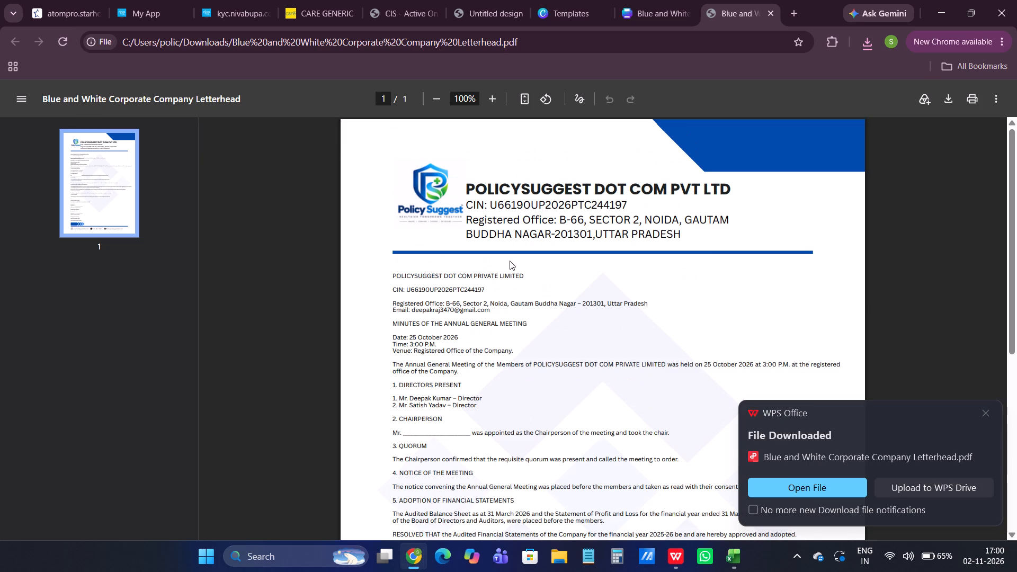
Compare the downloaded letterhead PDF with the Untitled design PDF and the original template page.
click(472, 7)
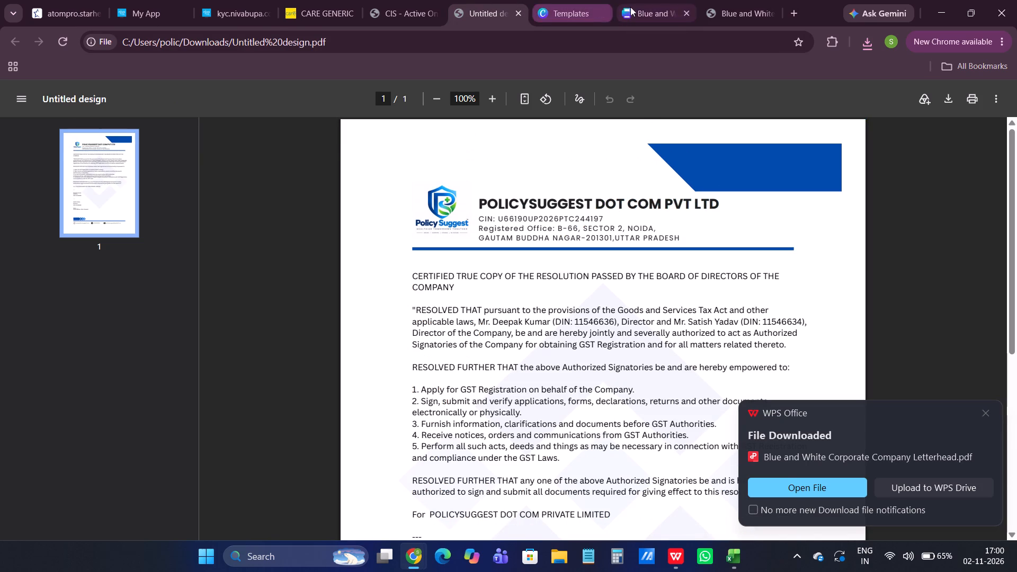
click(727, 8)
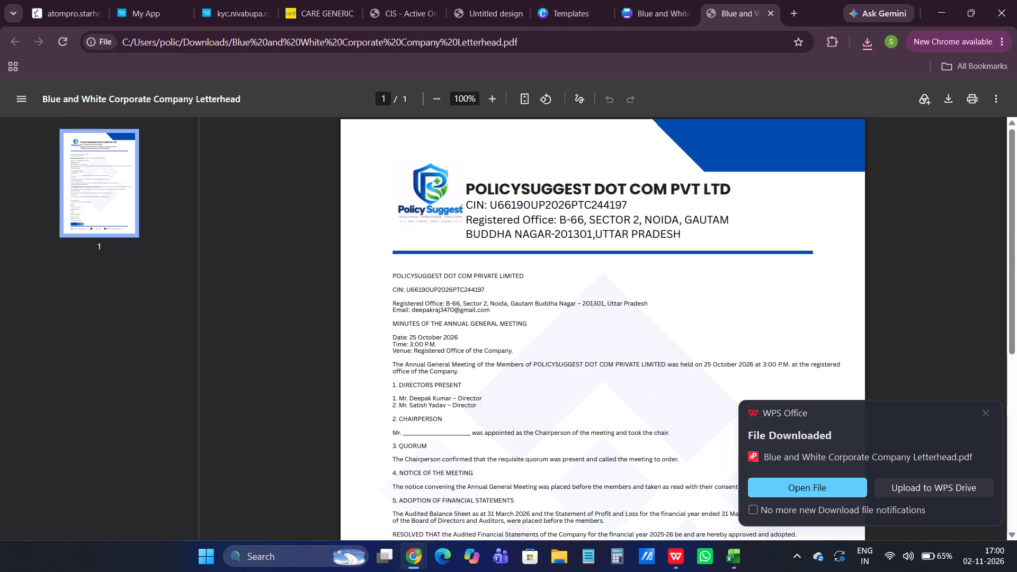
click(561, 12)
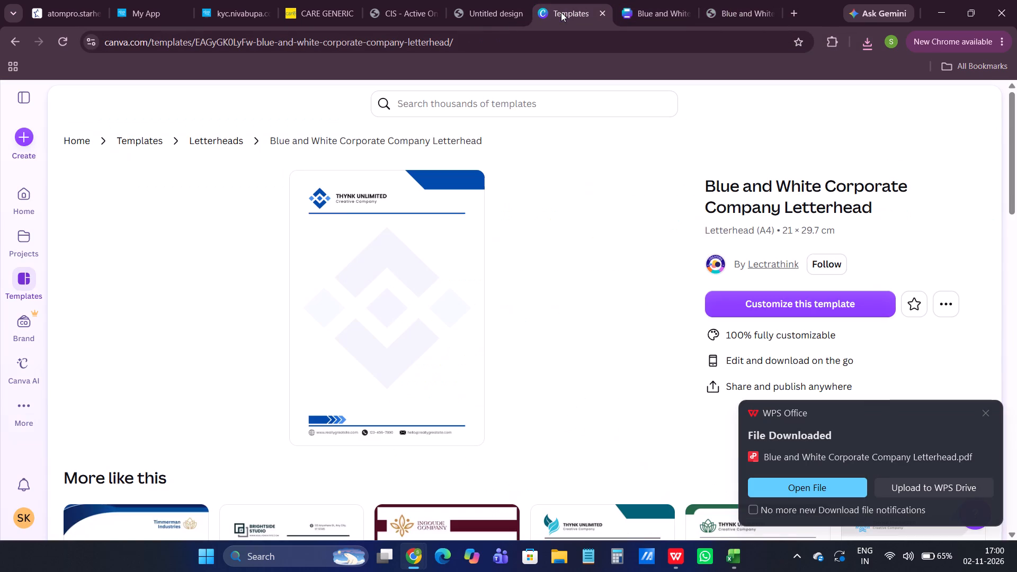
click(739, 7)
scroll(536, 285, down, 3)
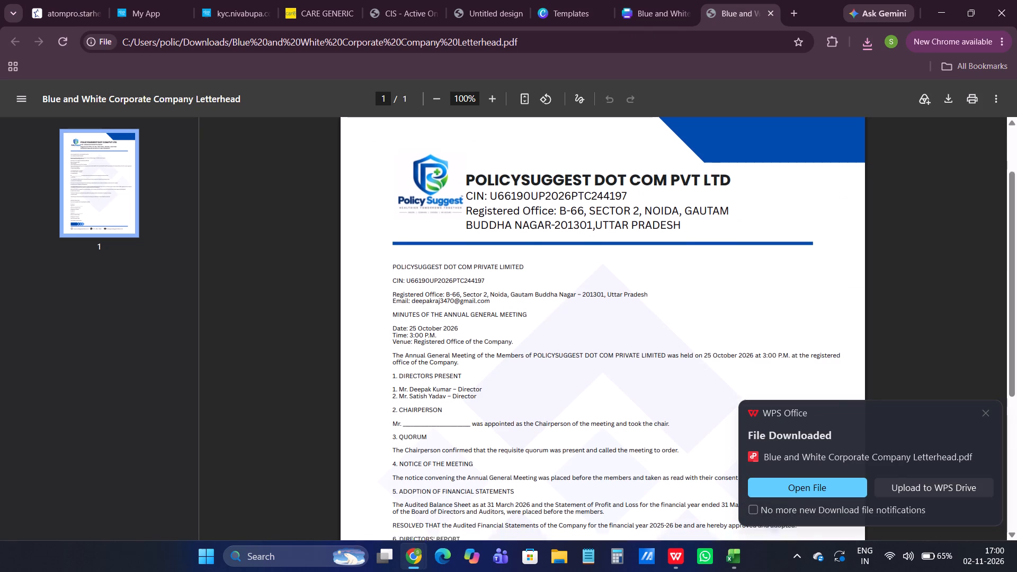
scroll(536, 285, down, 6)
scroll(536, 285, up, 8)
Dismiss the WPS Office download notification and check the downloaded PDF's minutes and signature blocks against the Canva design.
click(634, 13)
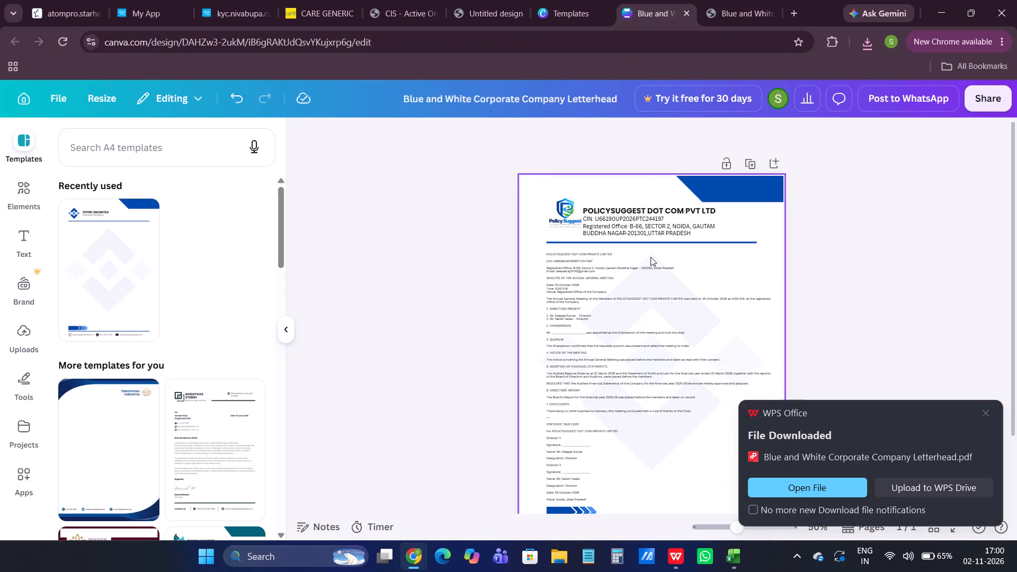
click(988, 415)
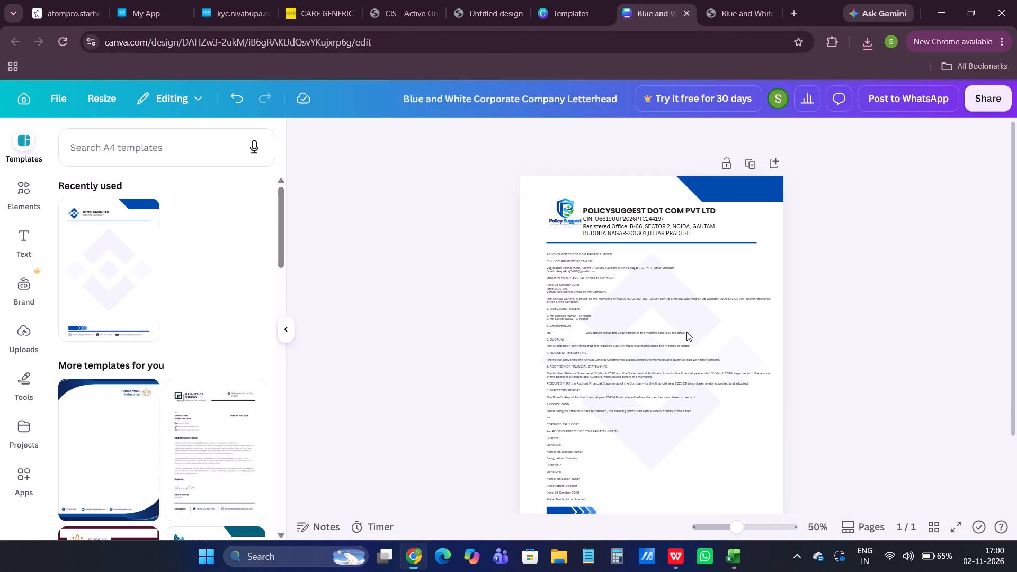
click(731, 9)
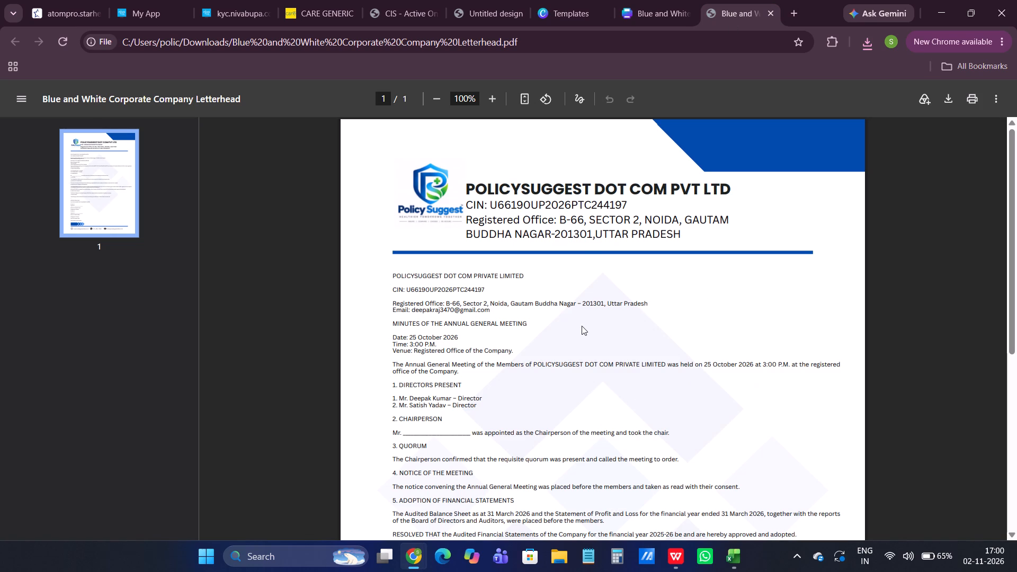
scroll(569, 335, down, 3)
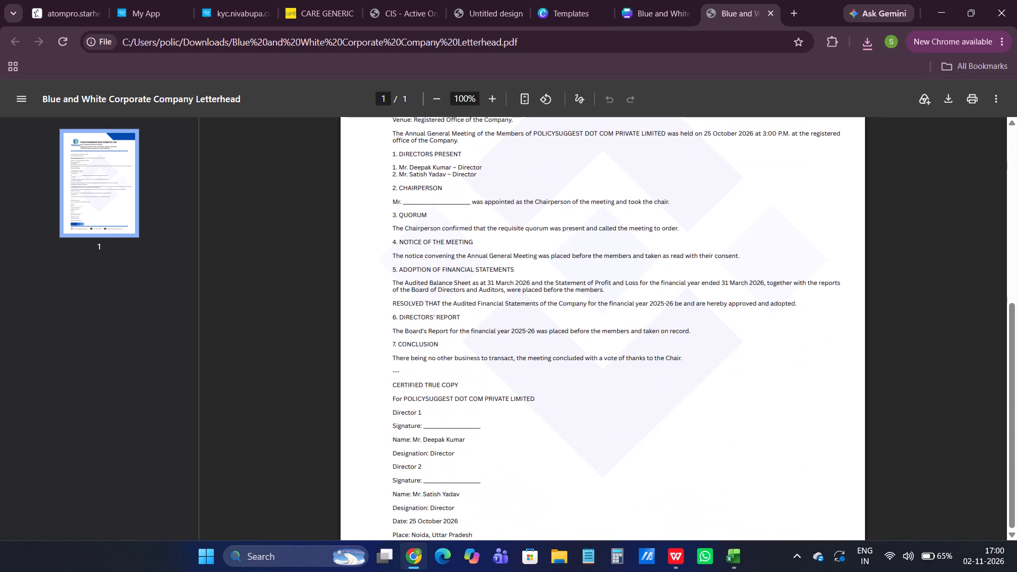
scroll(564, 342, down, 3)
scroll(564, 344, up, 7)
click(657, 0)
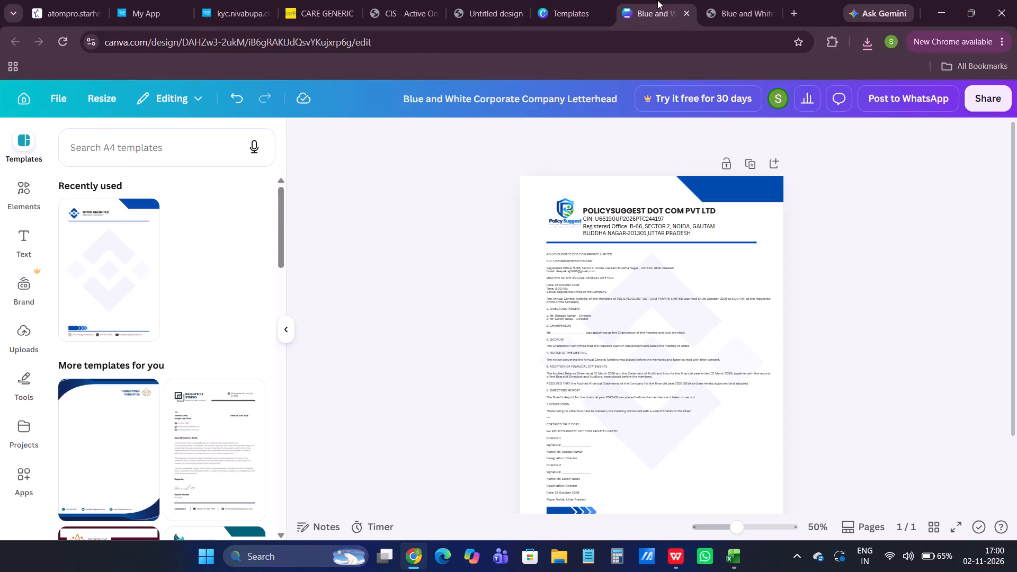
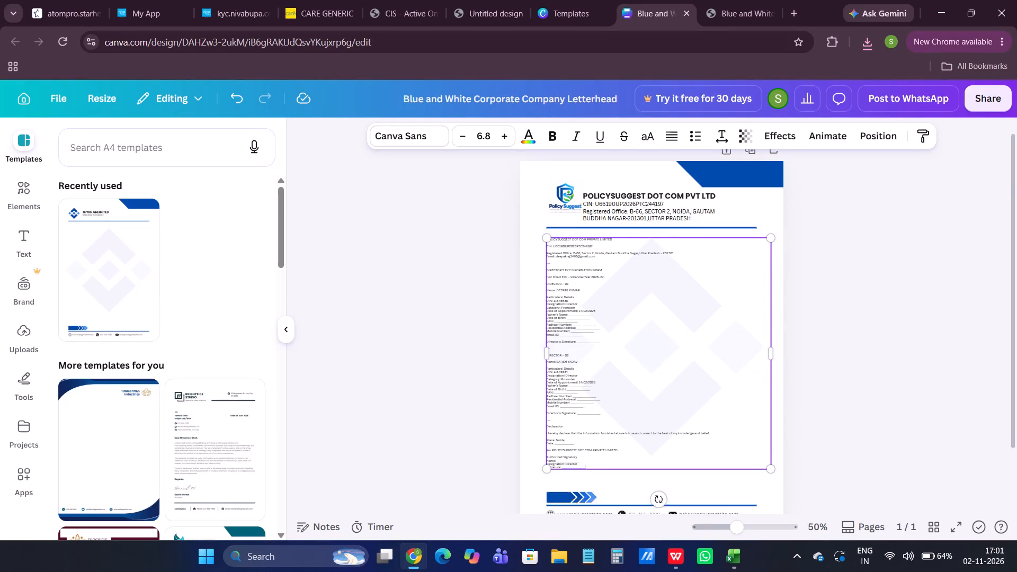
Enlarge the director's KYC form text box until its font size is 7.3, and narrow the box to about 17.4 wide.
drag(769, 400, 773, 410)
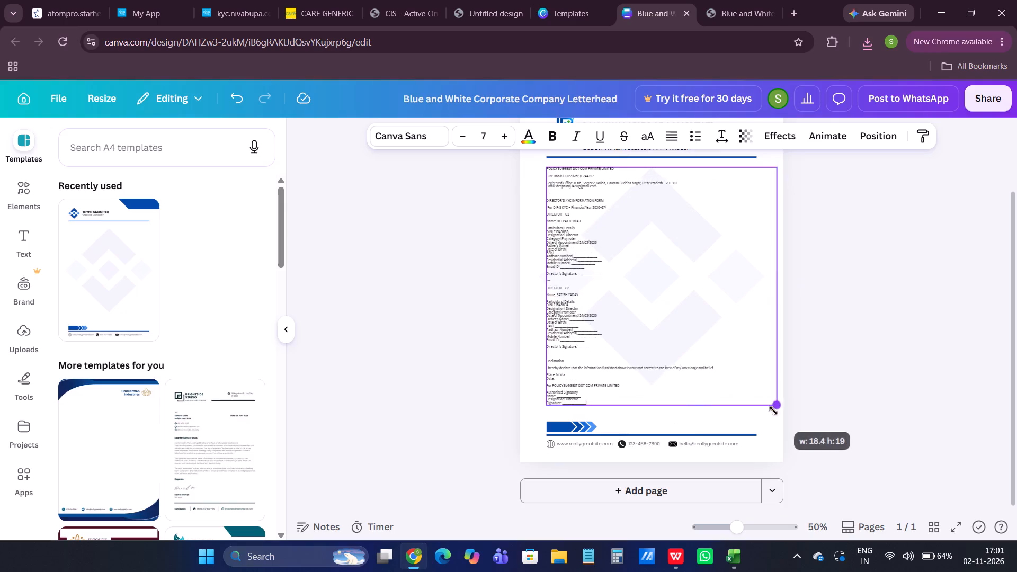
drag(773, 410, 777, 424)
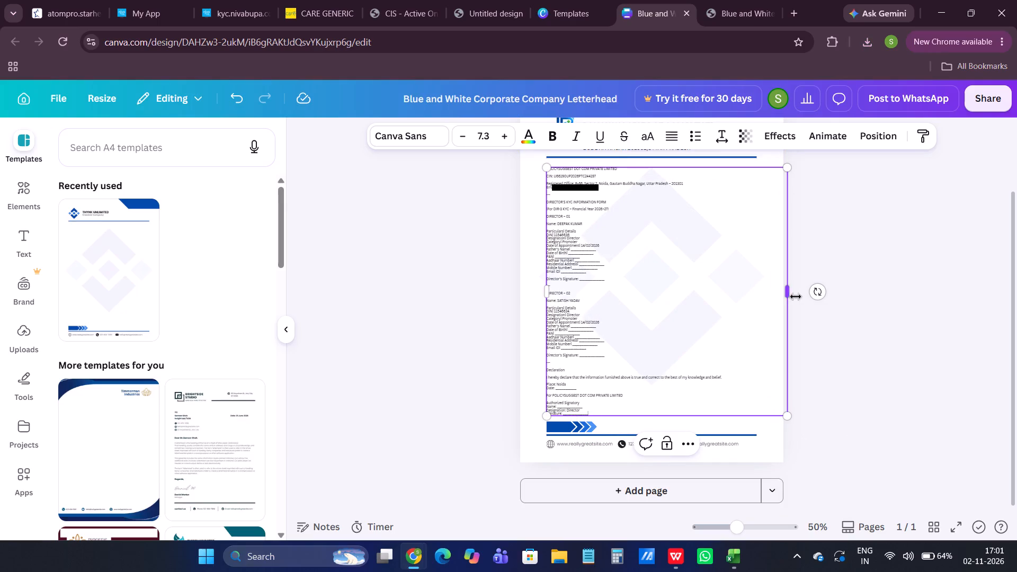
click(787, 293)
drag(789, 290, 769, 294)
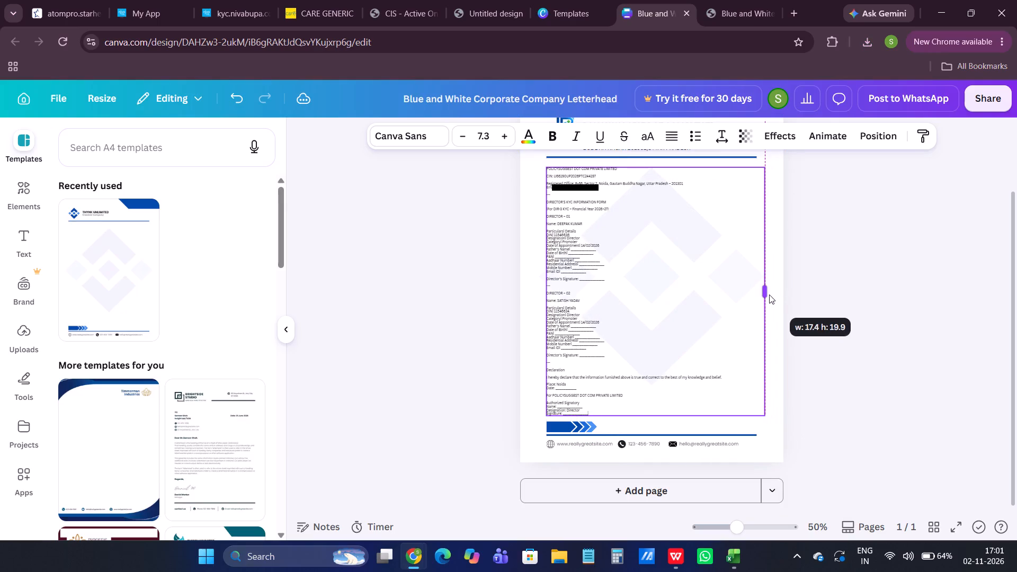
drag(769, 294, 769, 294)
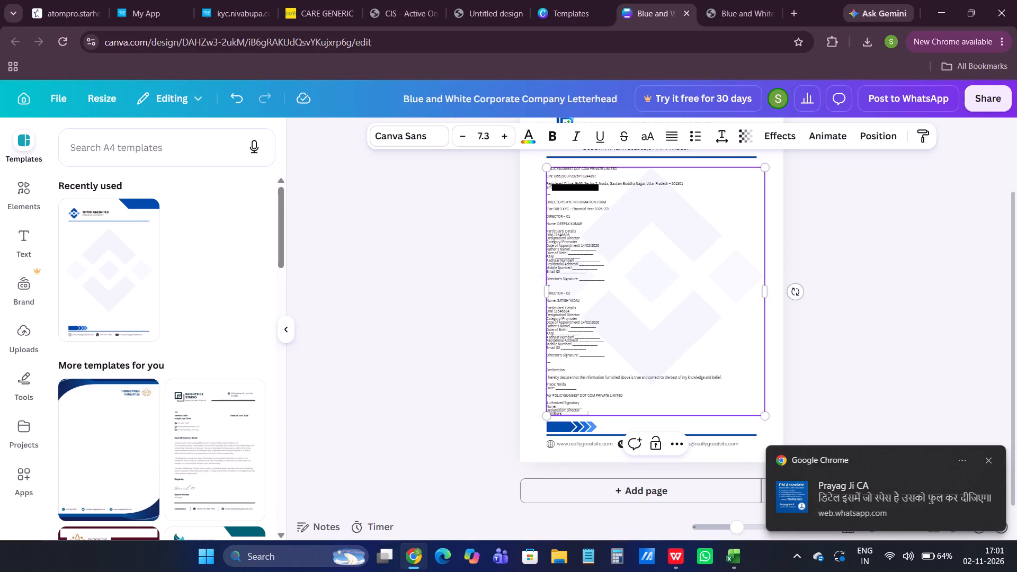
click(558, 235)
click(527, 217)
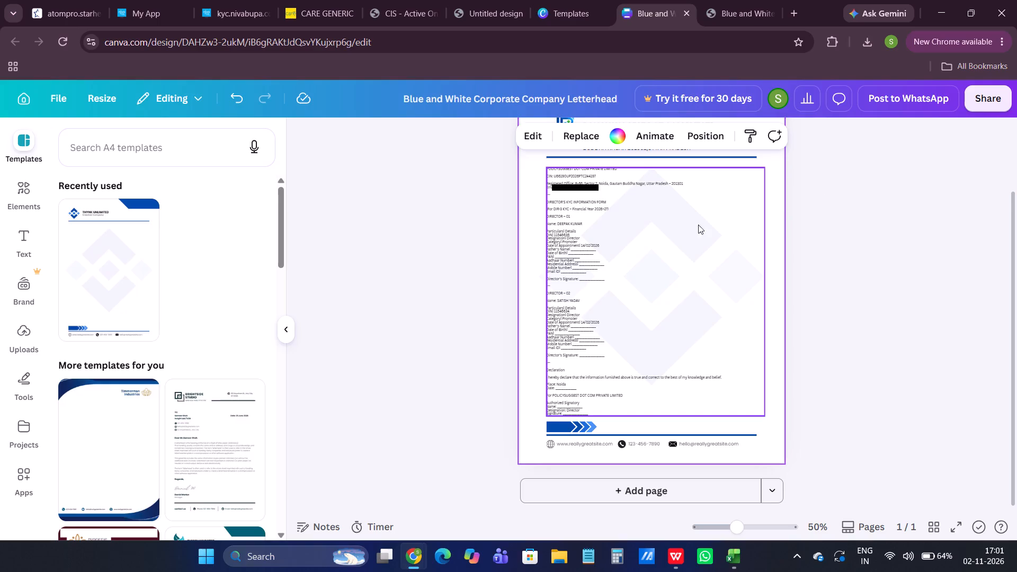
Set the line spacing of the director's KYC form text to 1.18.
click(604, 242)
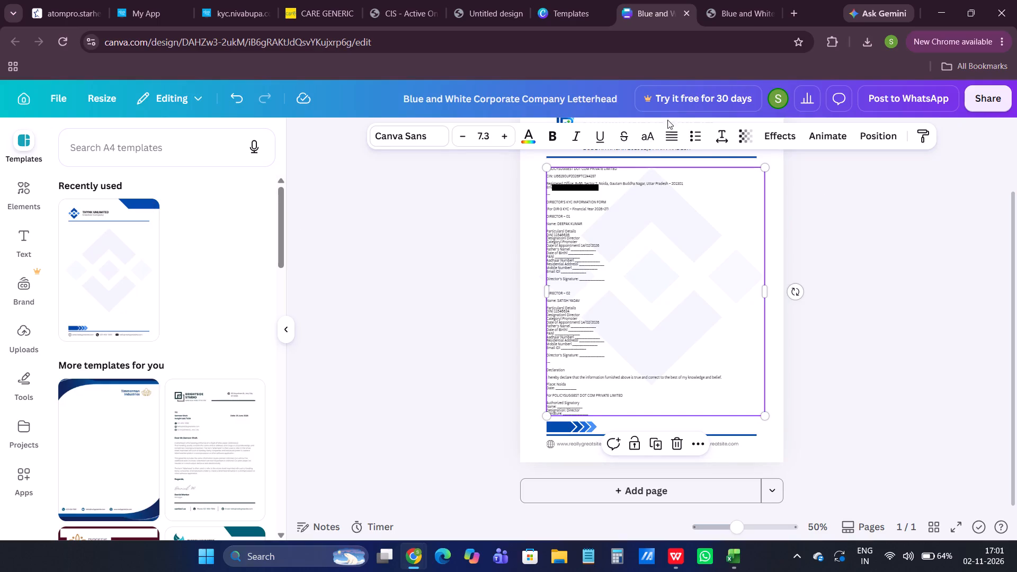
click(725, 141)
click(690, 240)
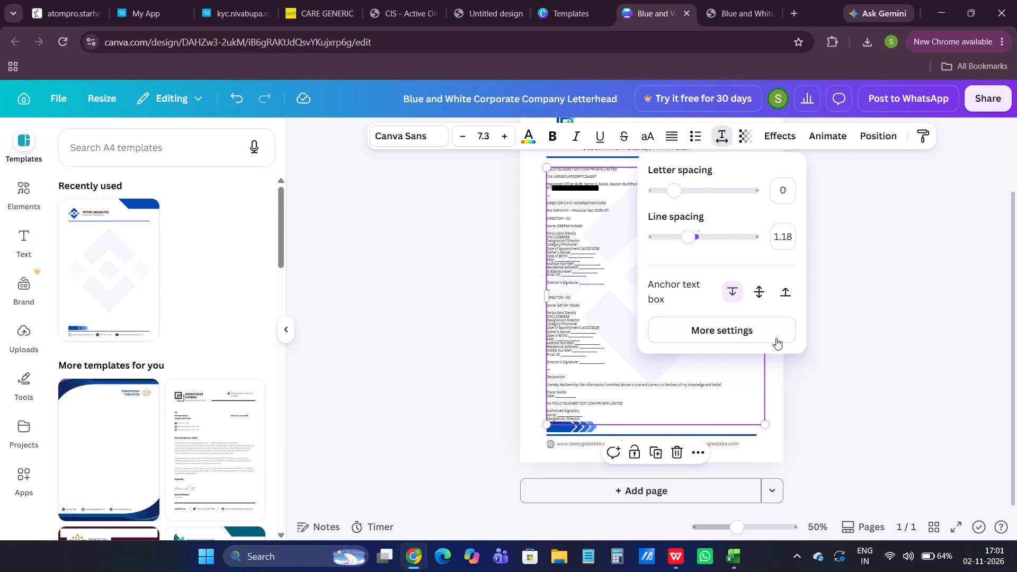
click(826, 364)
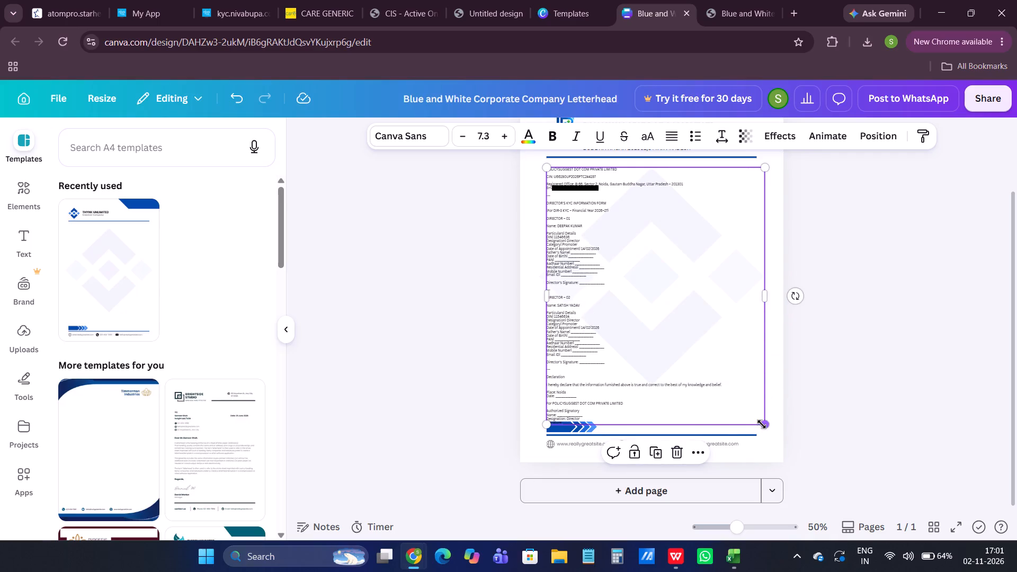
Scale the KYC form text down to font size 7.2 and slightly widen its box to fit the letterhead body.
drag(762, 424, 759, 417)
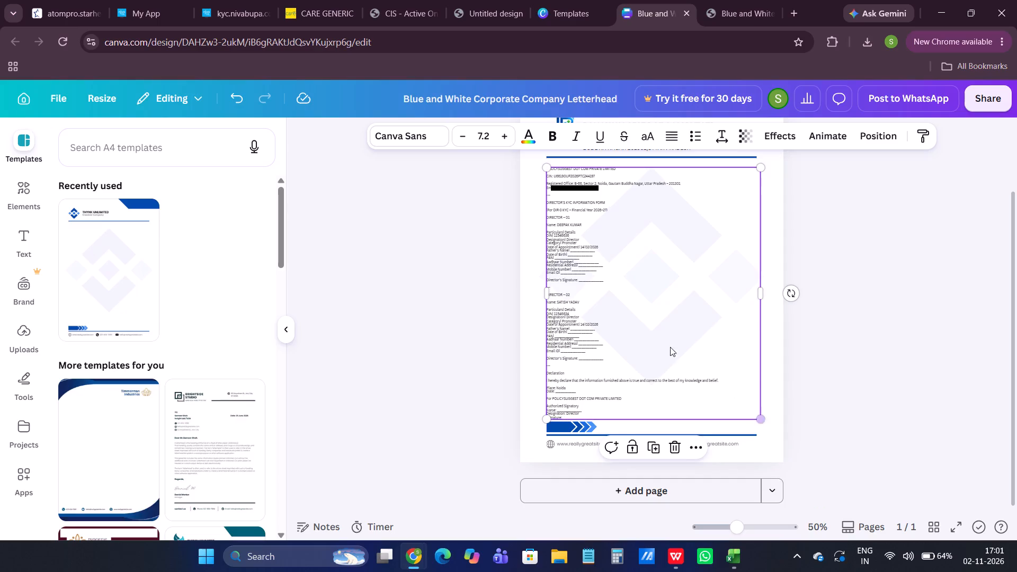
click(762, 290)
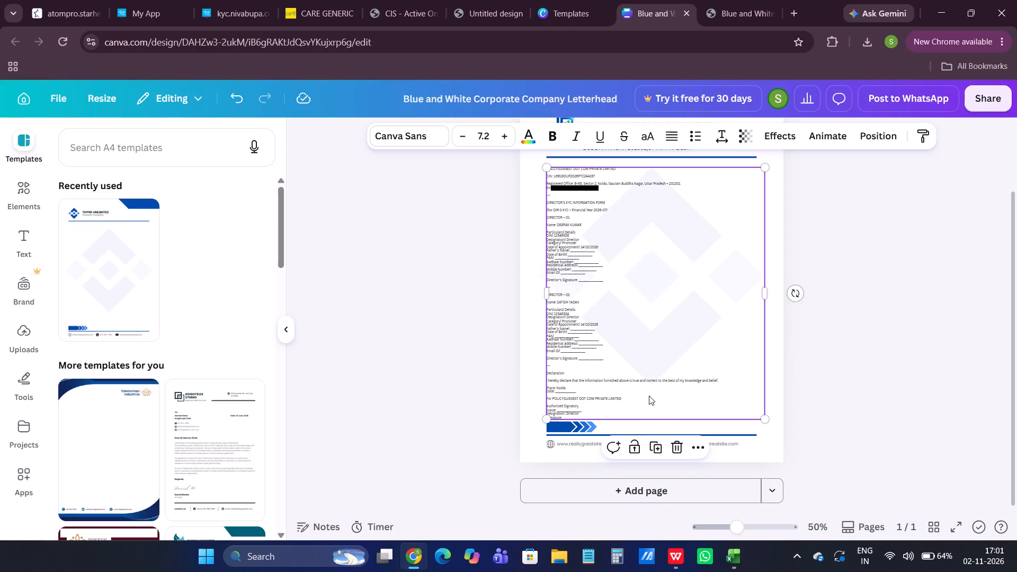
click(645, 310)
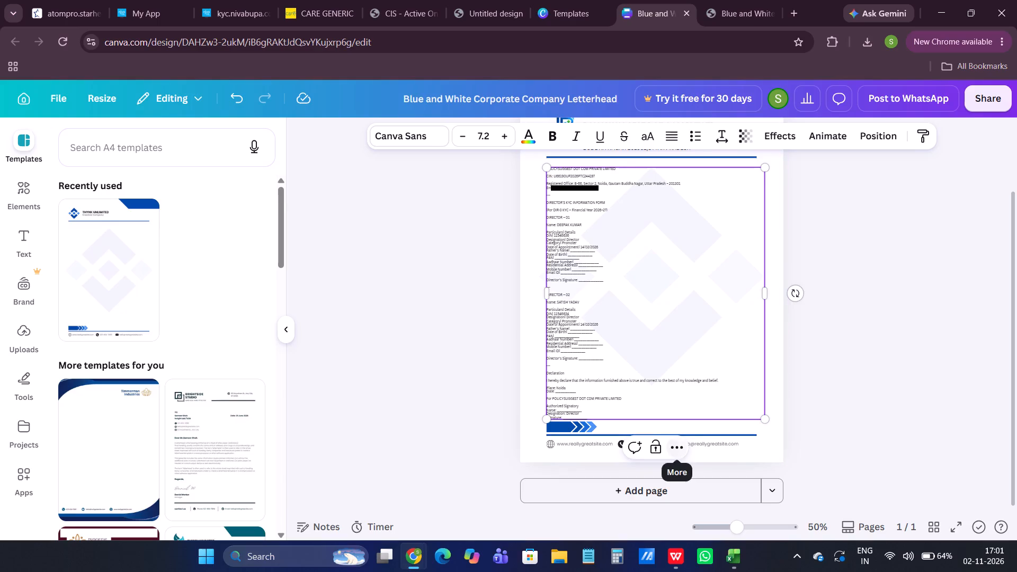
click(625, 297)
click(532, 311)
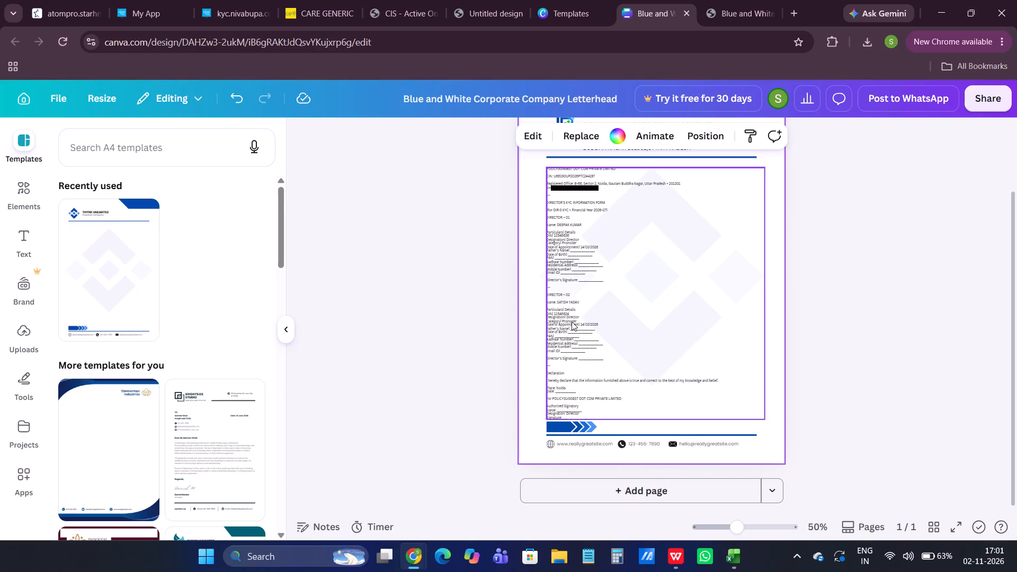
click(479, 326)
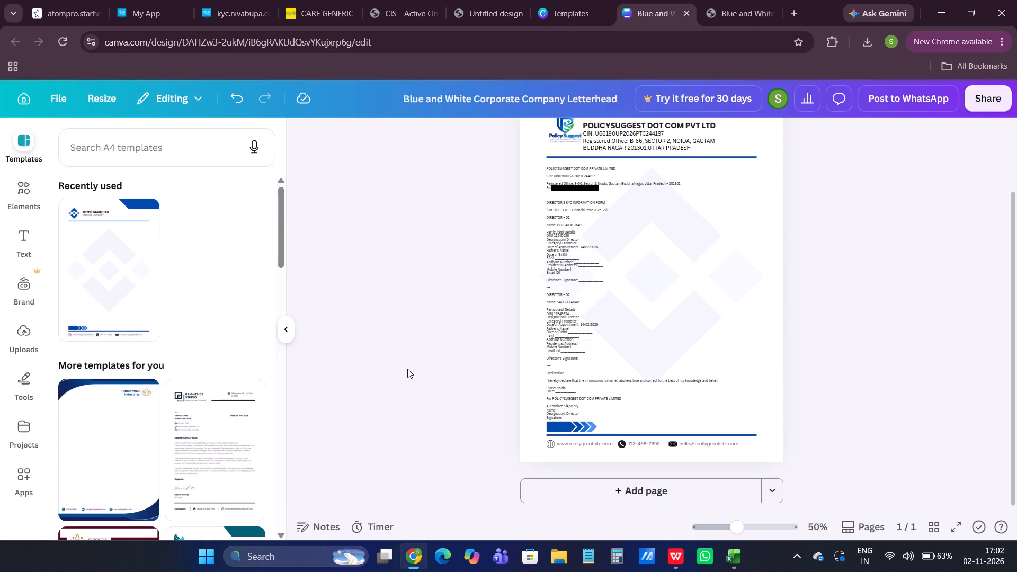
Download the resized KYC form letterhead as a PDF using the Digital preset.
click(58, 100)
click(110, 413)
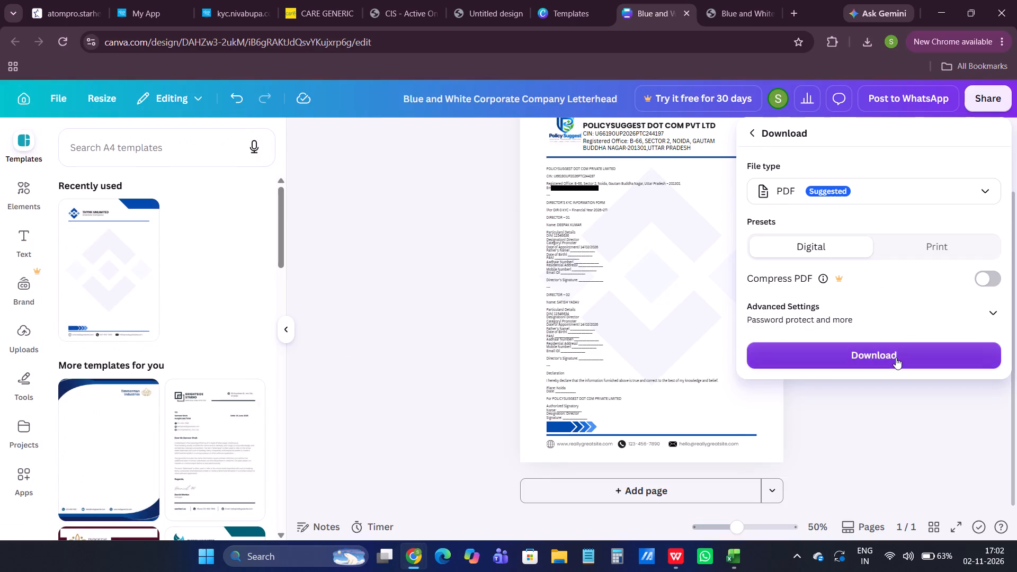
click(896, 358)
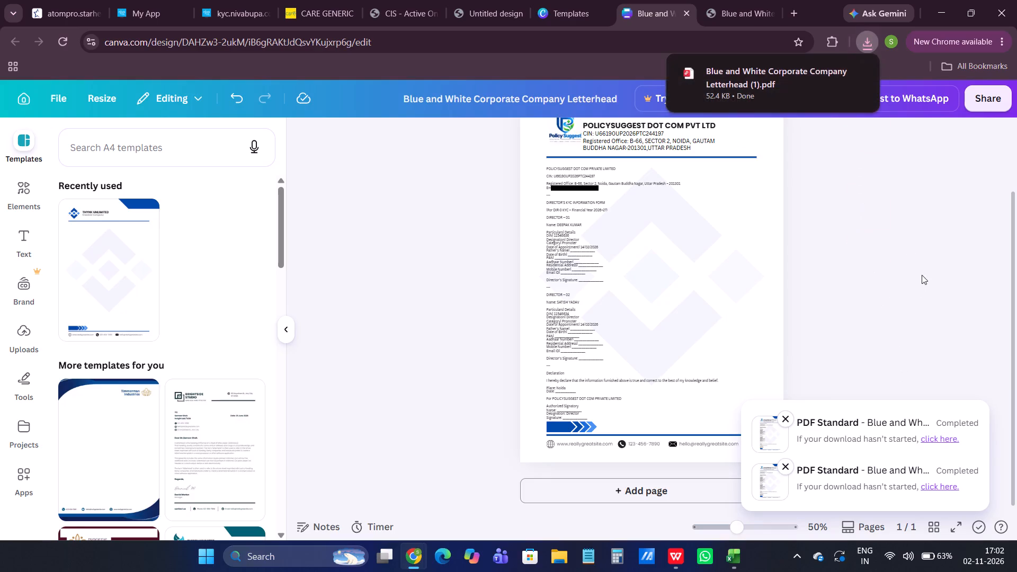
Open the downloaded Blue and White Corporate Company Letterhead (1).pdf and review the director's KYC form down to the signatory section.
double_click(778, 77)
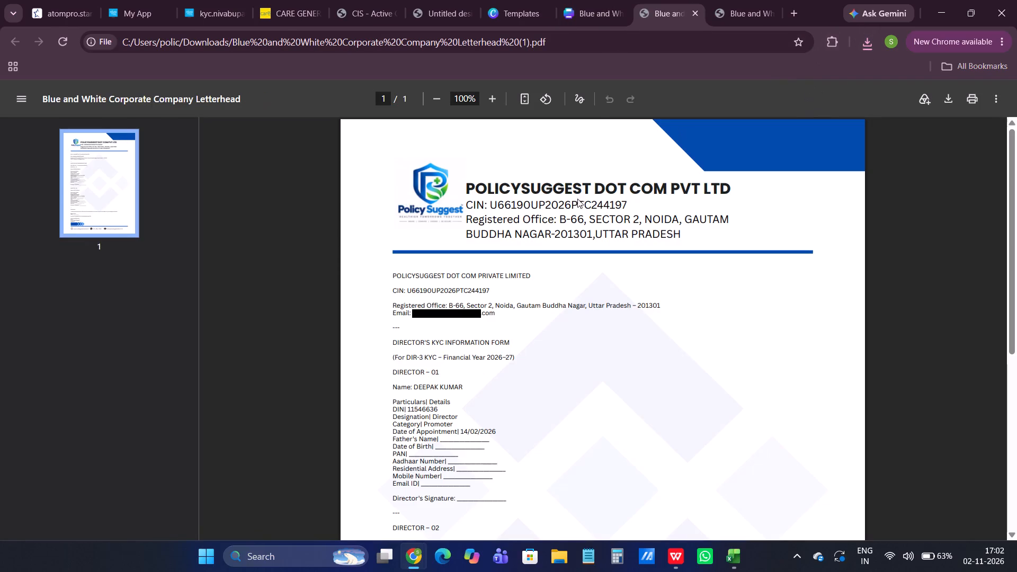
scroll(574, 352, down, 4)
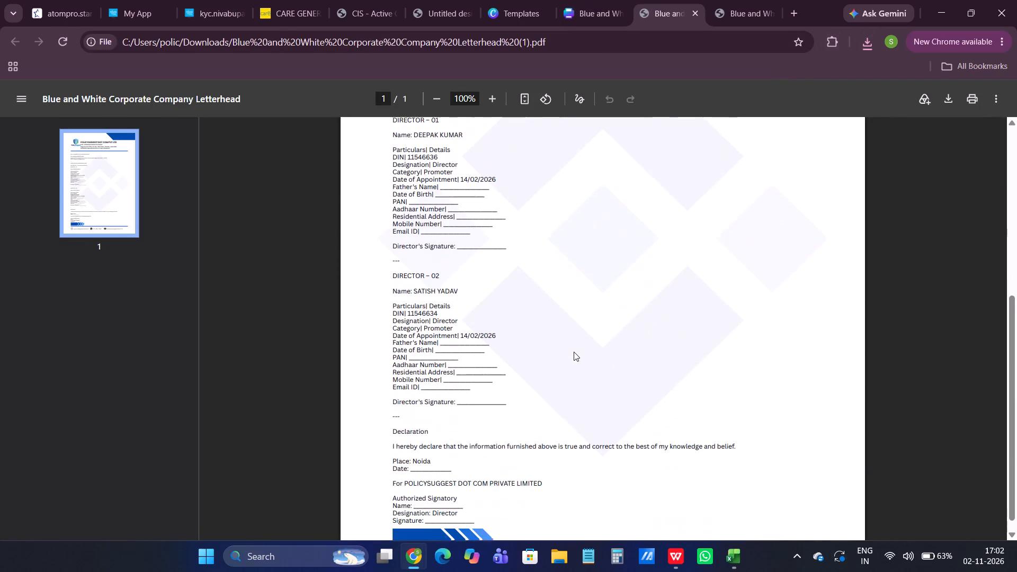
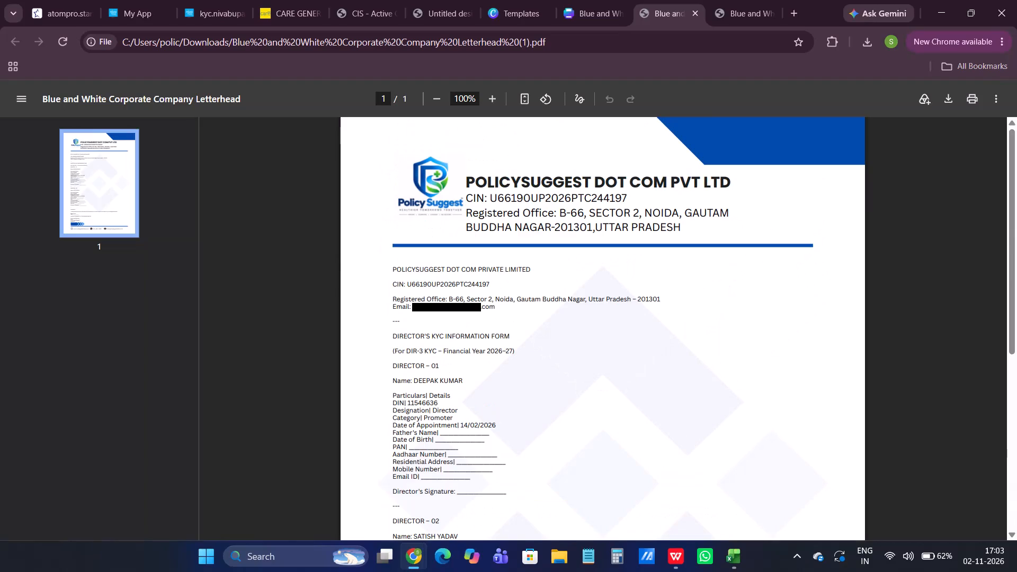
Examine the exported letterhead PDF to check how the director's KYC form text is laid out down the page.
scroll(452, 365, down, 1)
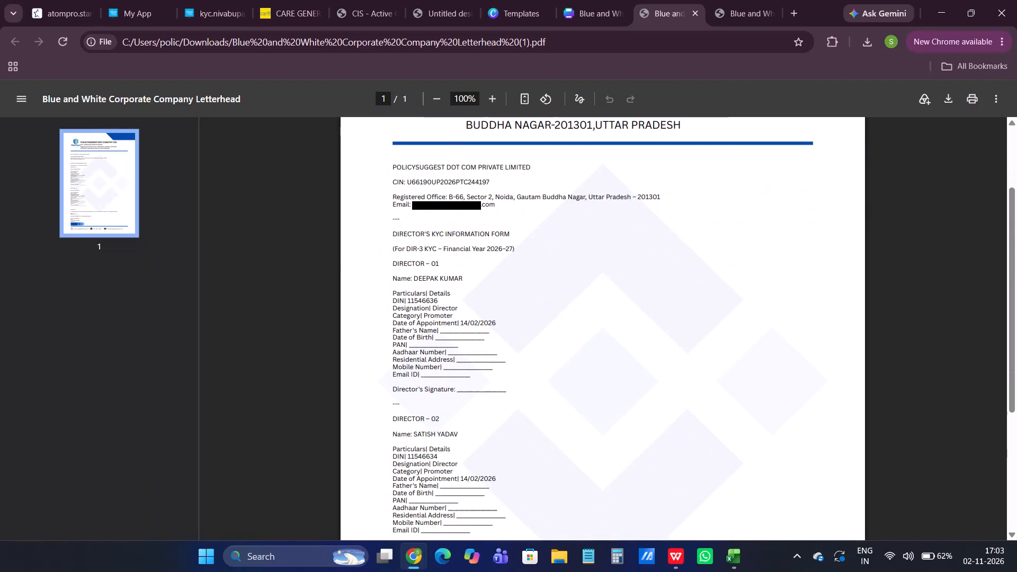
Review the downloaded KYC form letterhead PDF from the header to the signature block and footer, checking how the form fits.
scroll(440, 321, down, 1)
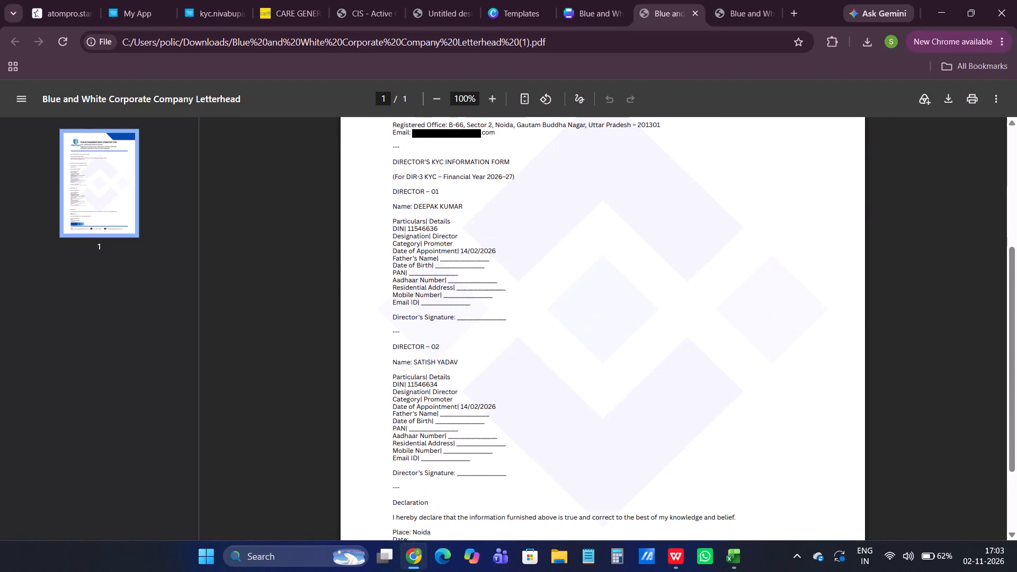
scroll(440, 321, down, 1)
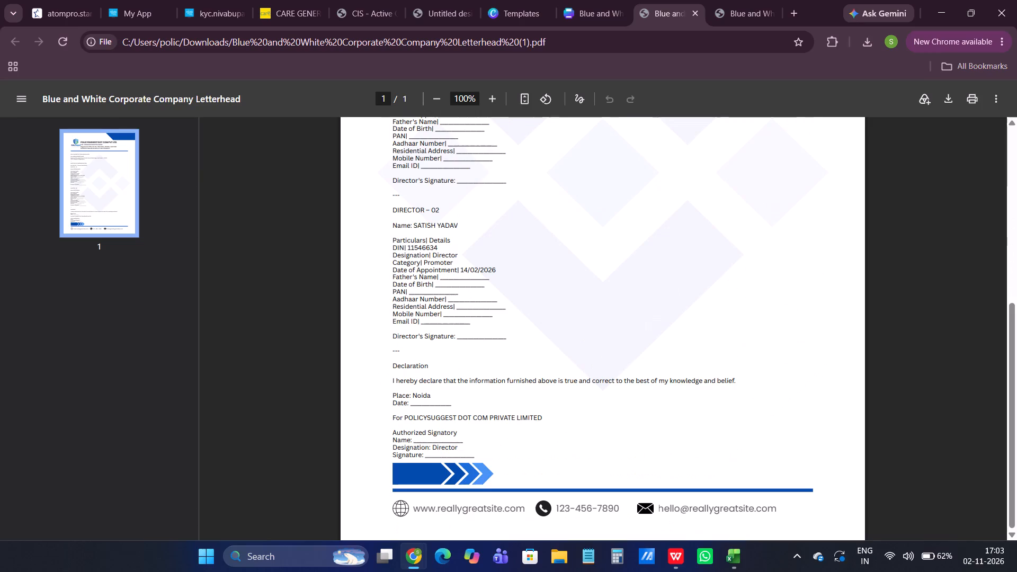
scroll(440, 321, down, 2)
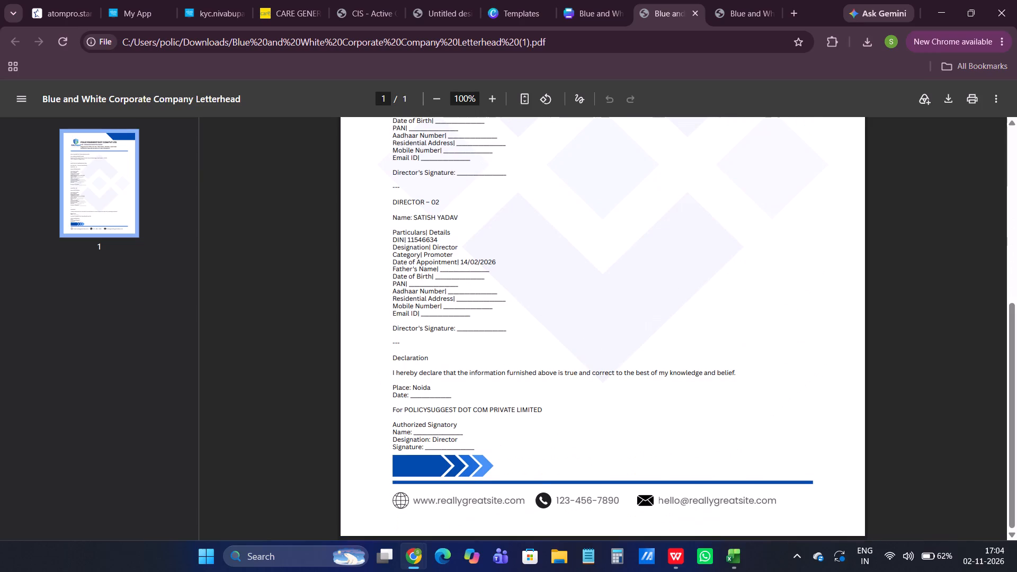
scroll(440, 321, up, 2)
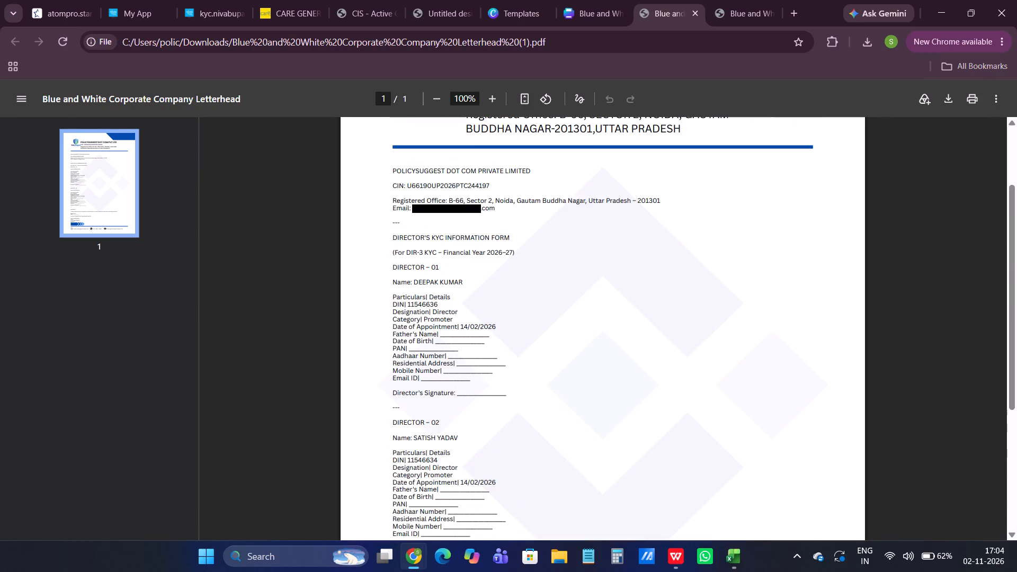
scroll(440, 322, down, 10)
scroll(440, 327, up, 8)
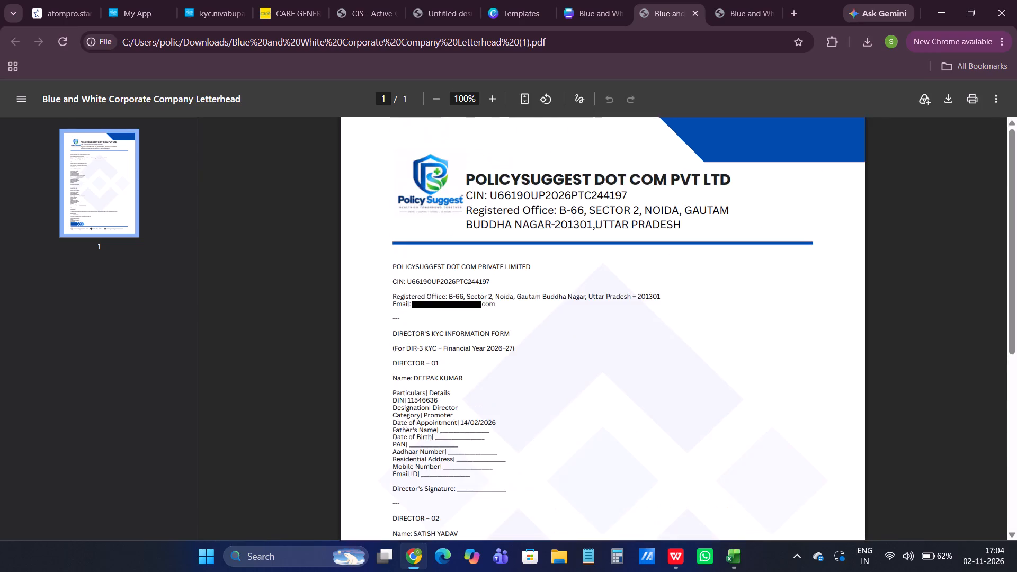